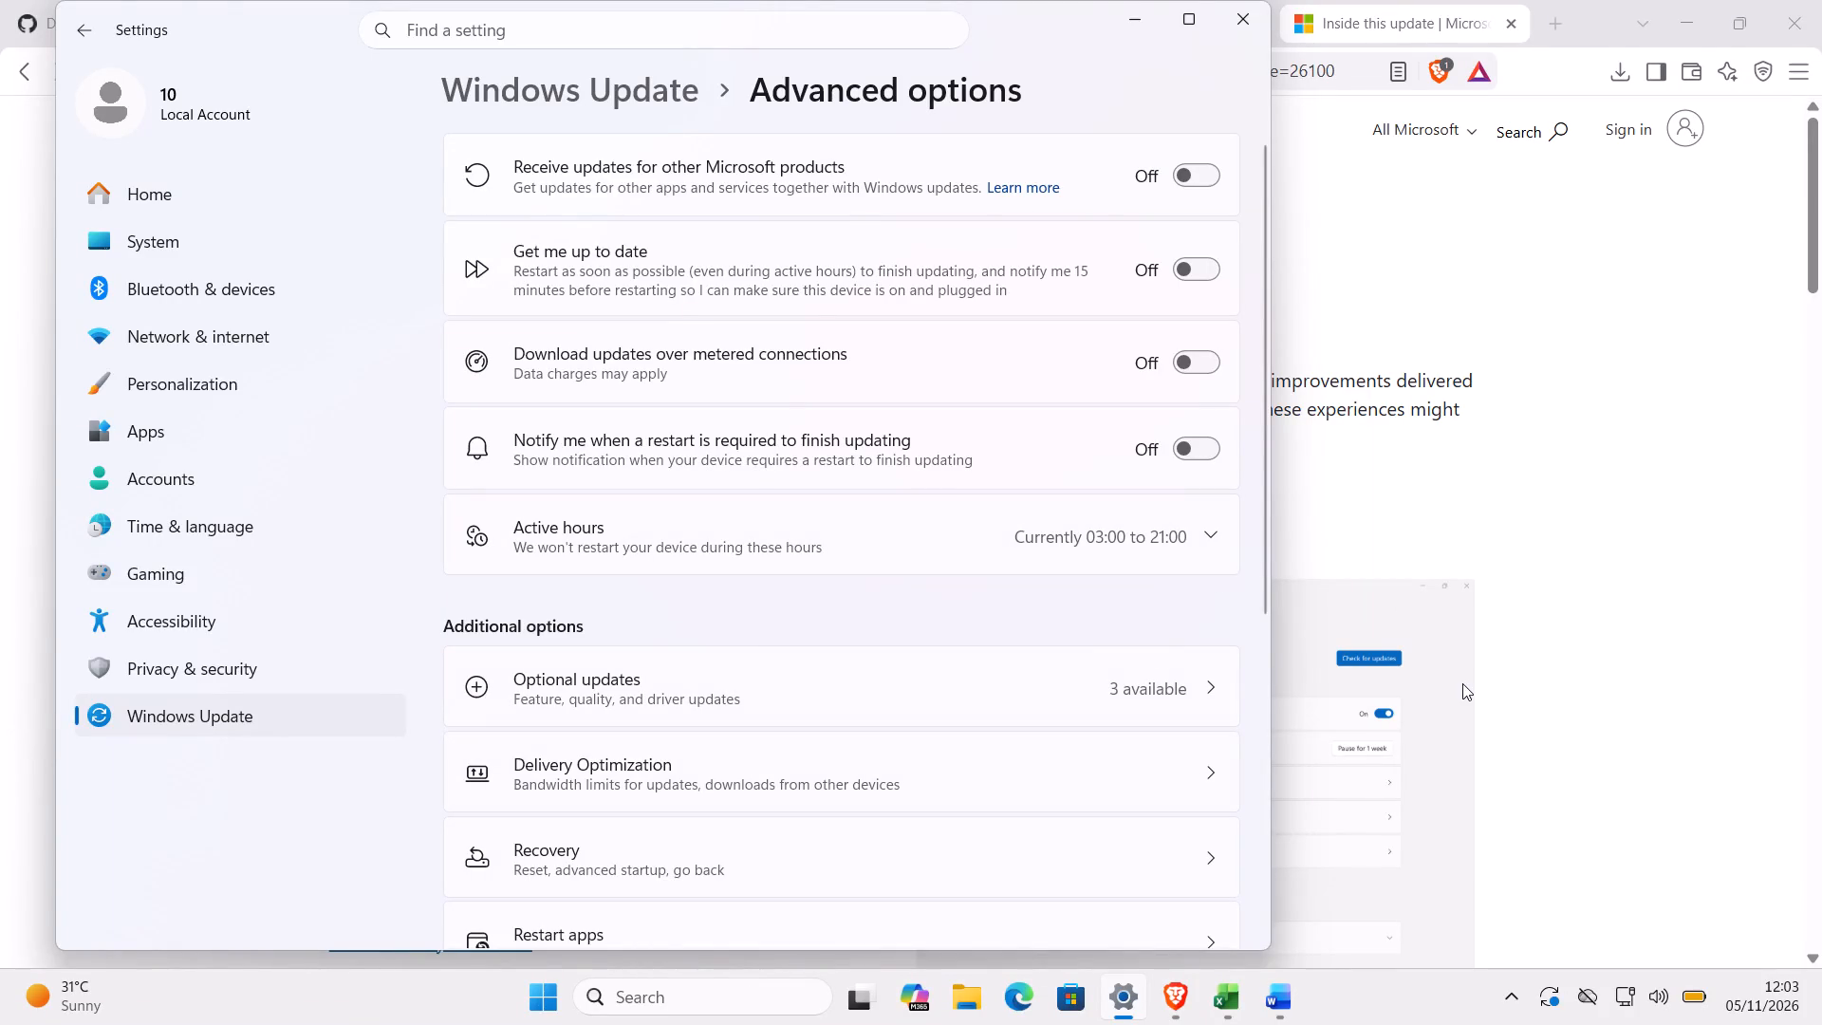
# Switch to the Book1 workbook in Excel.
pyautogui.click(1548, 675)
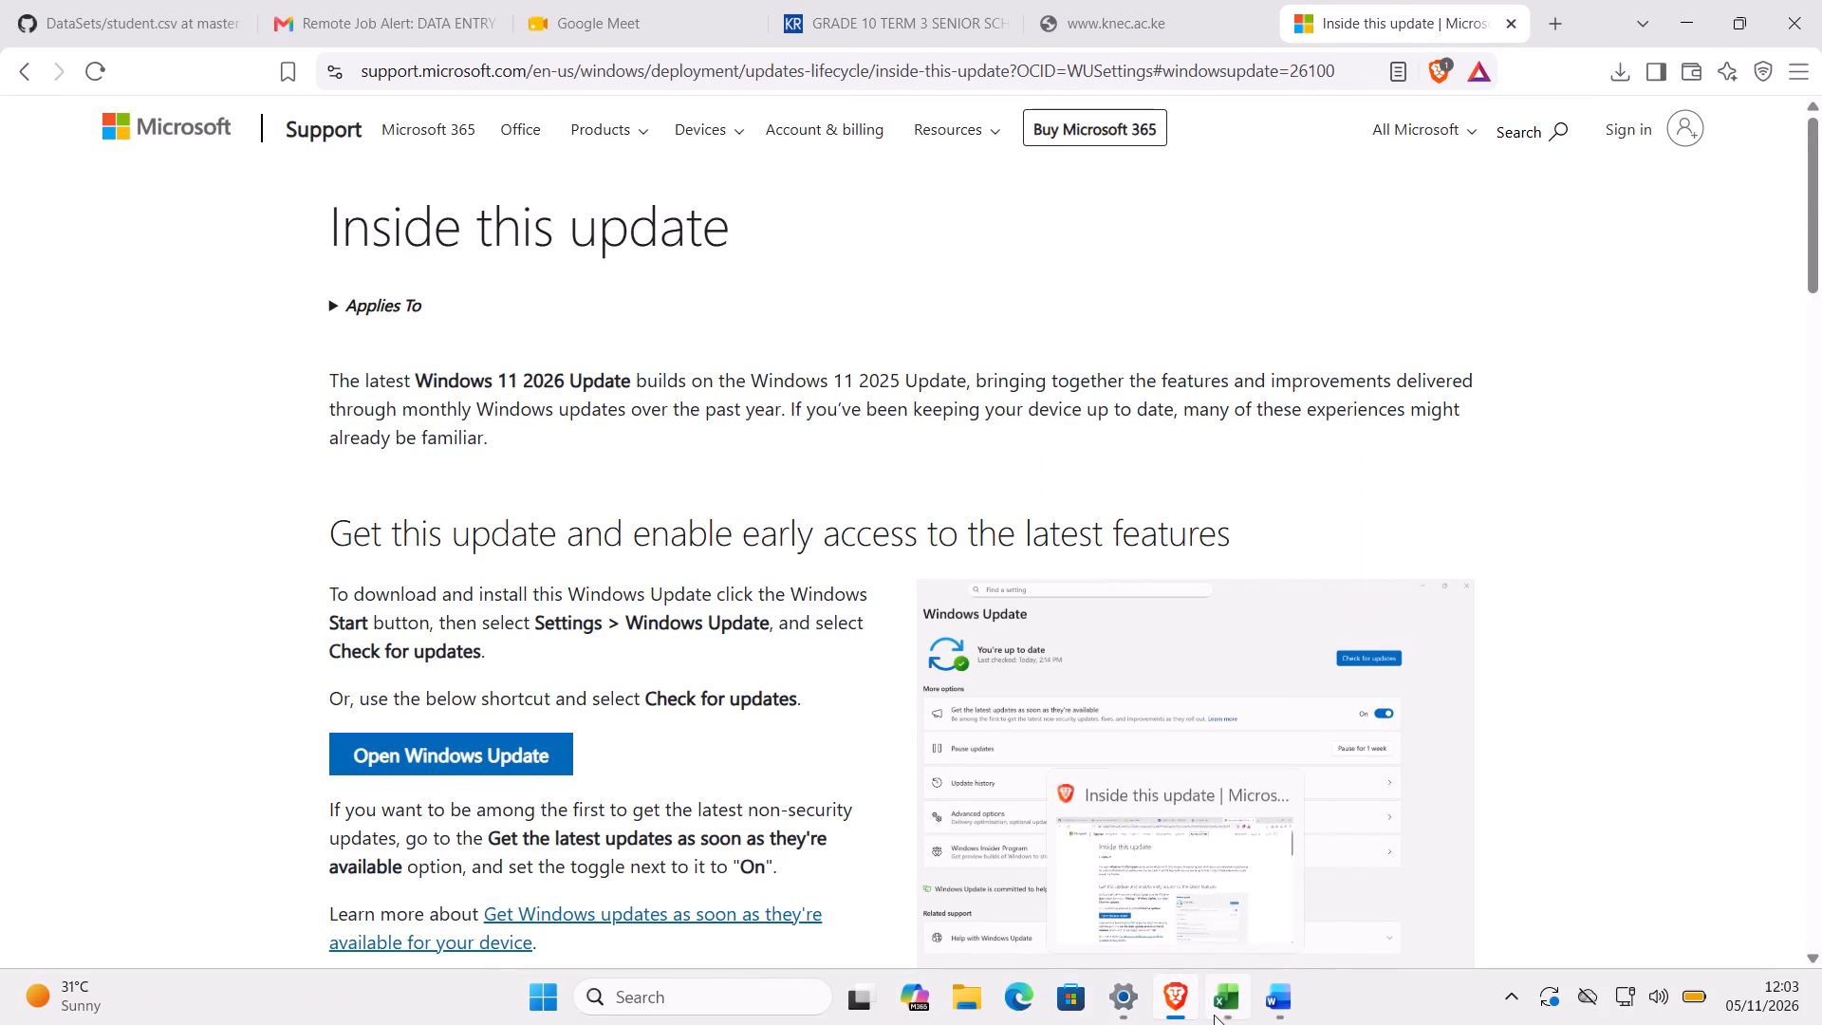
pyautogui.click(1218, 1015)
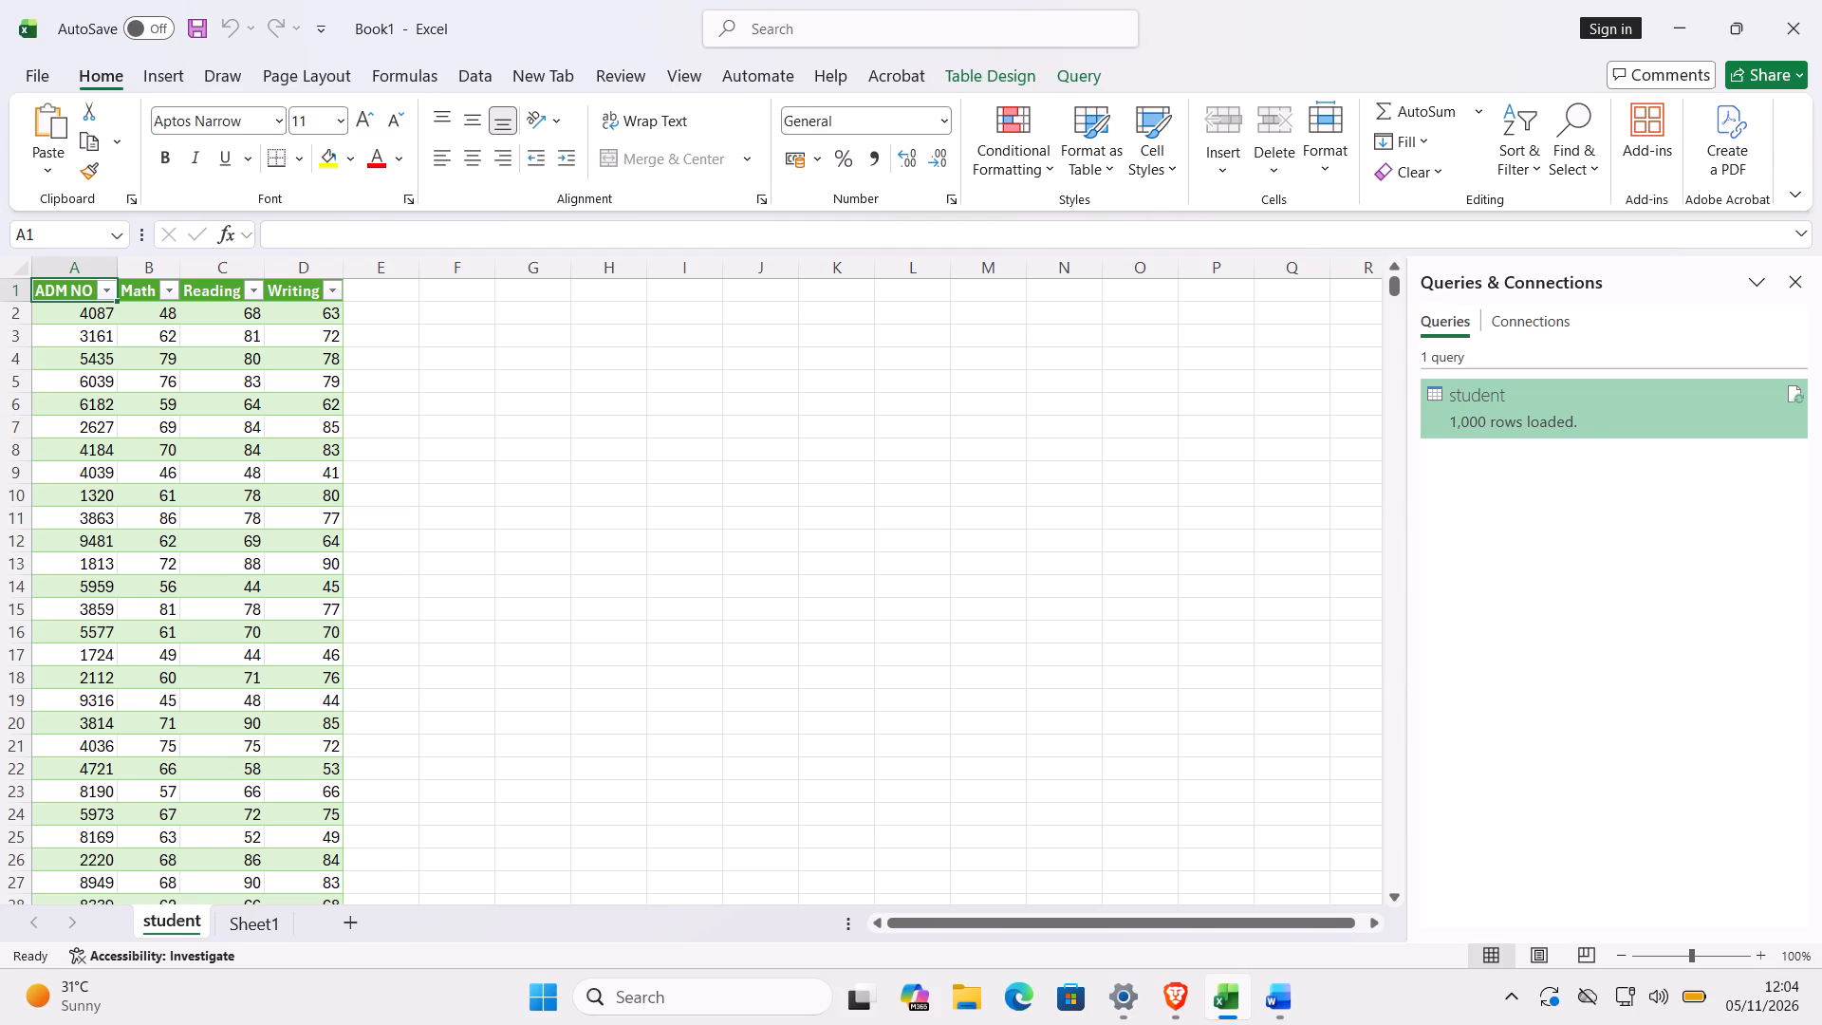
# Select a cell in the student score table and open Analyze Data for it.
pyautogui.rightClick(276, 460)
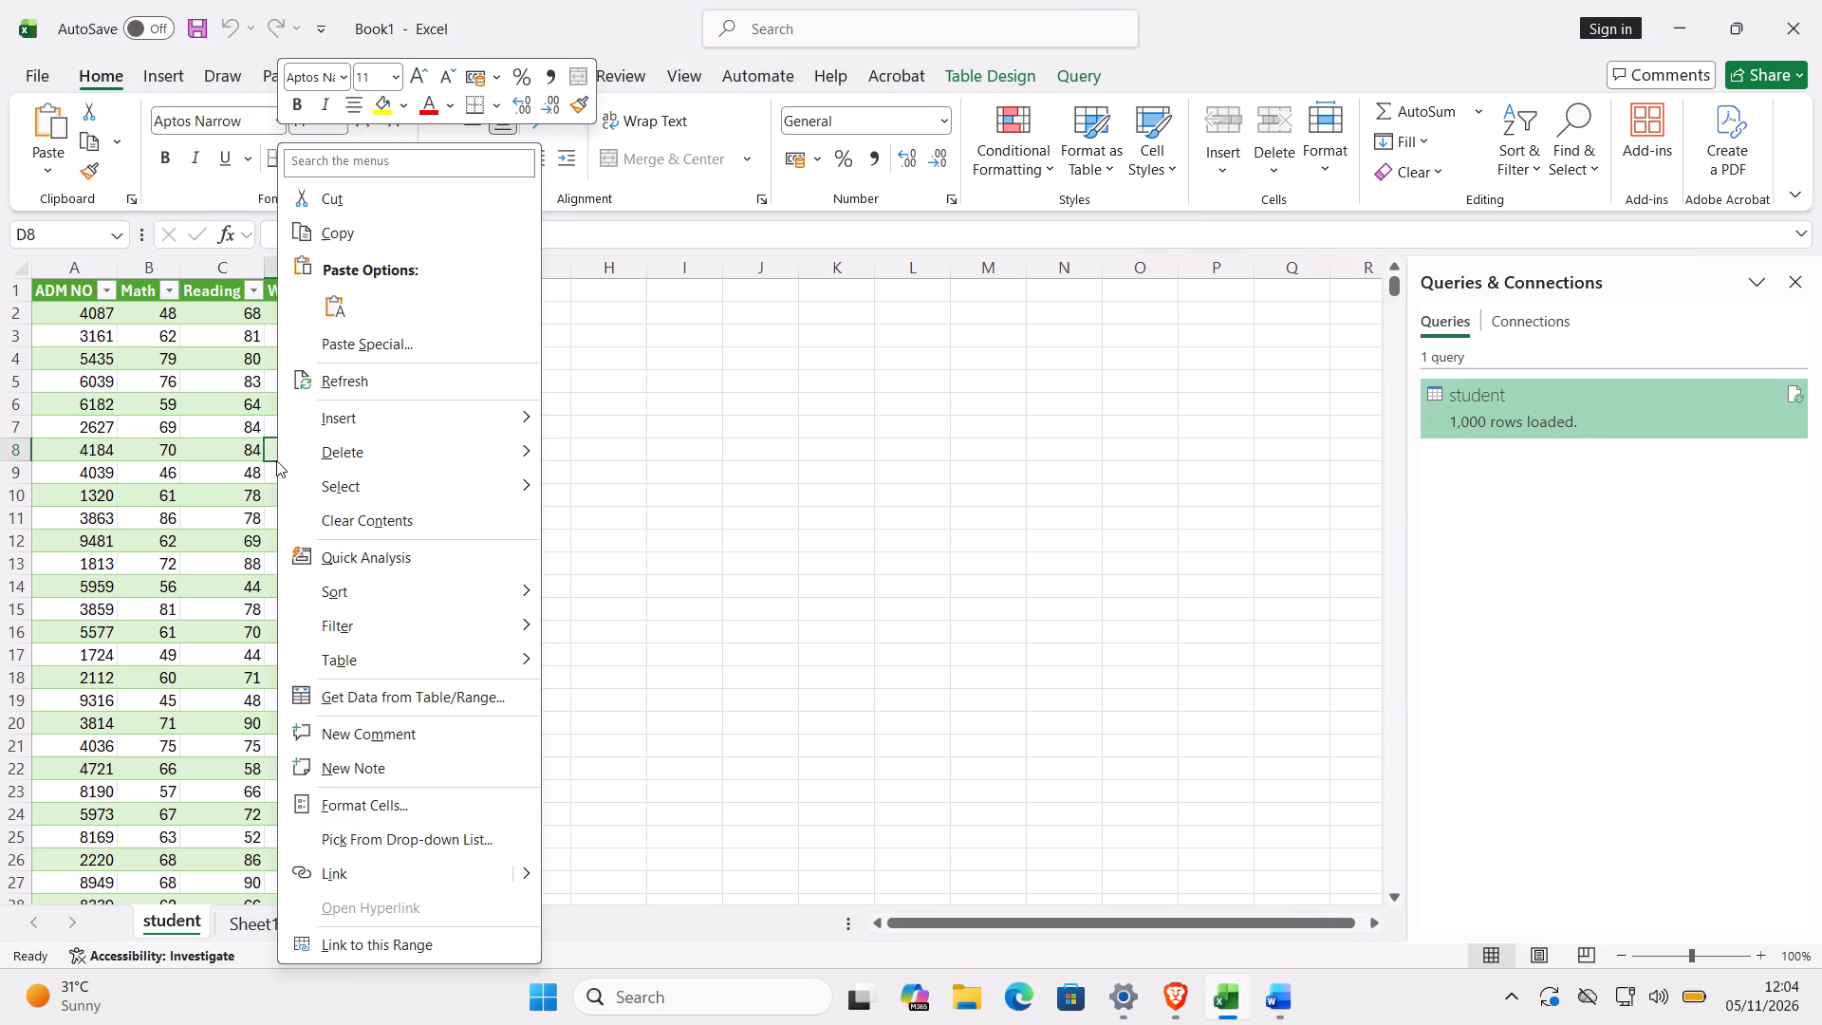
pyautogui.click(653, 403)
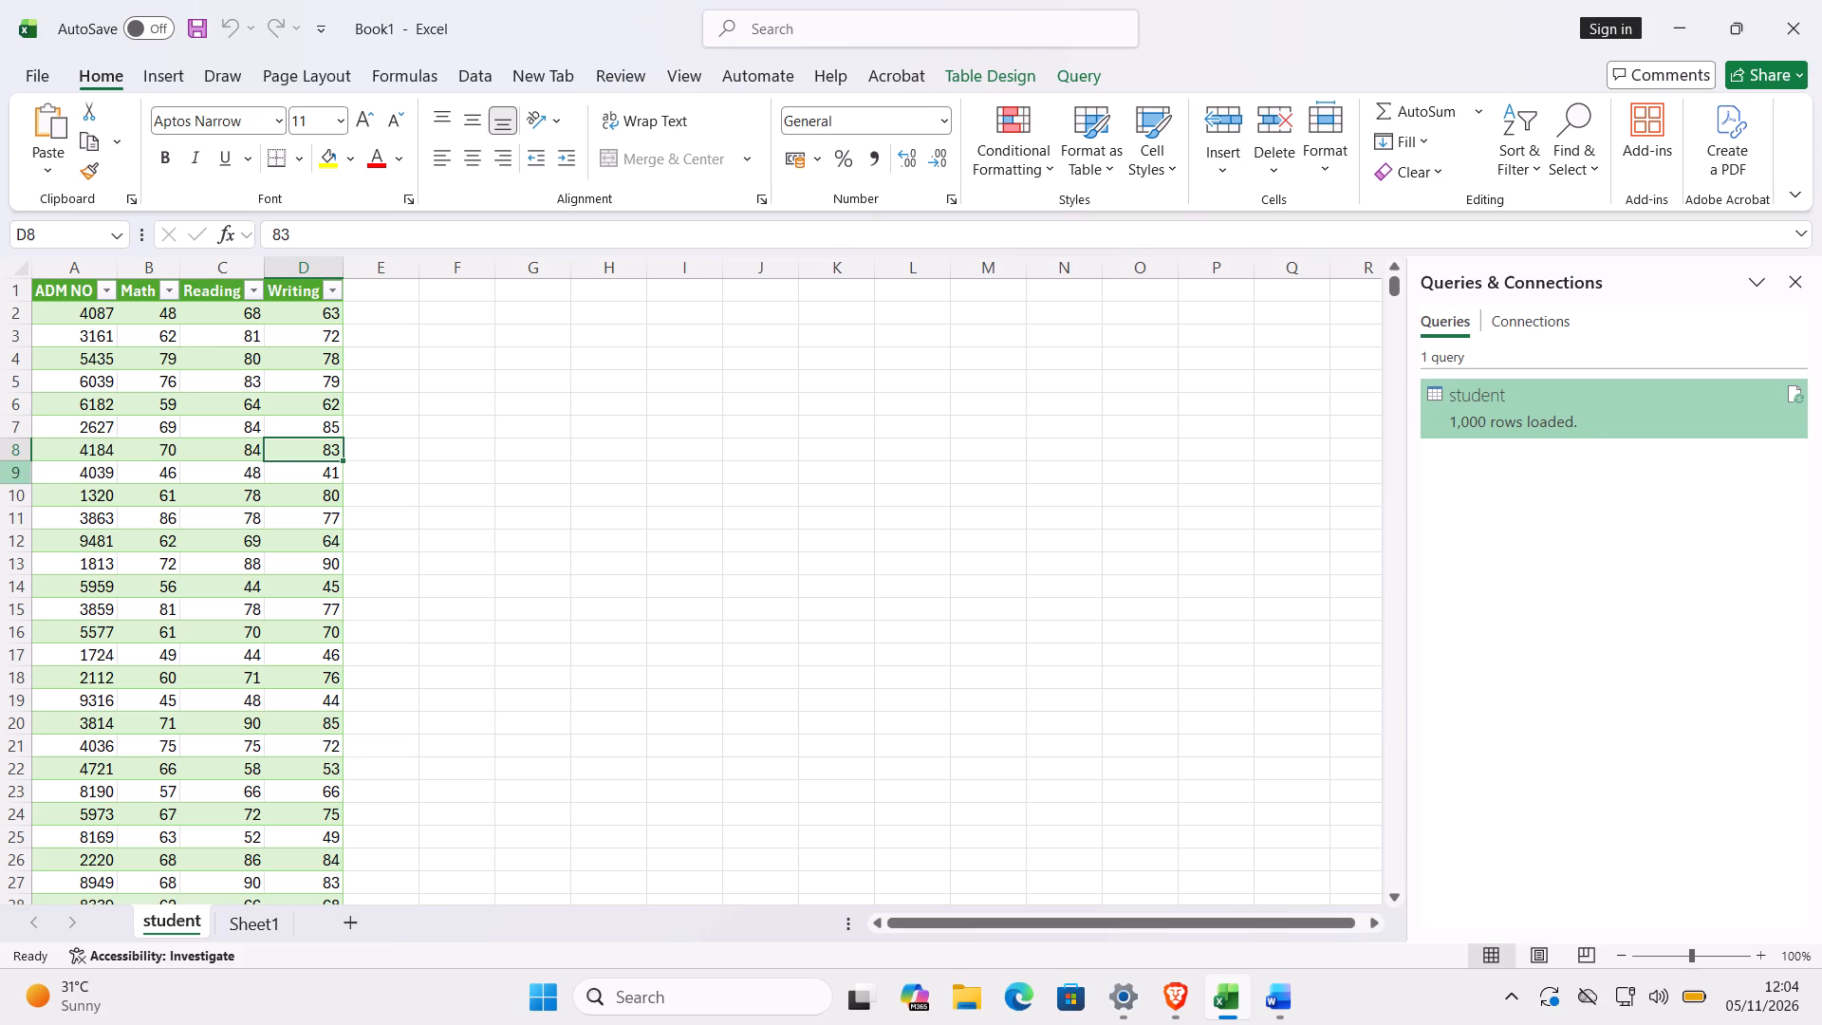
pyautogui.click(473, 79)
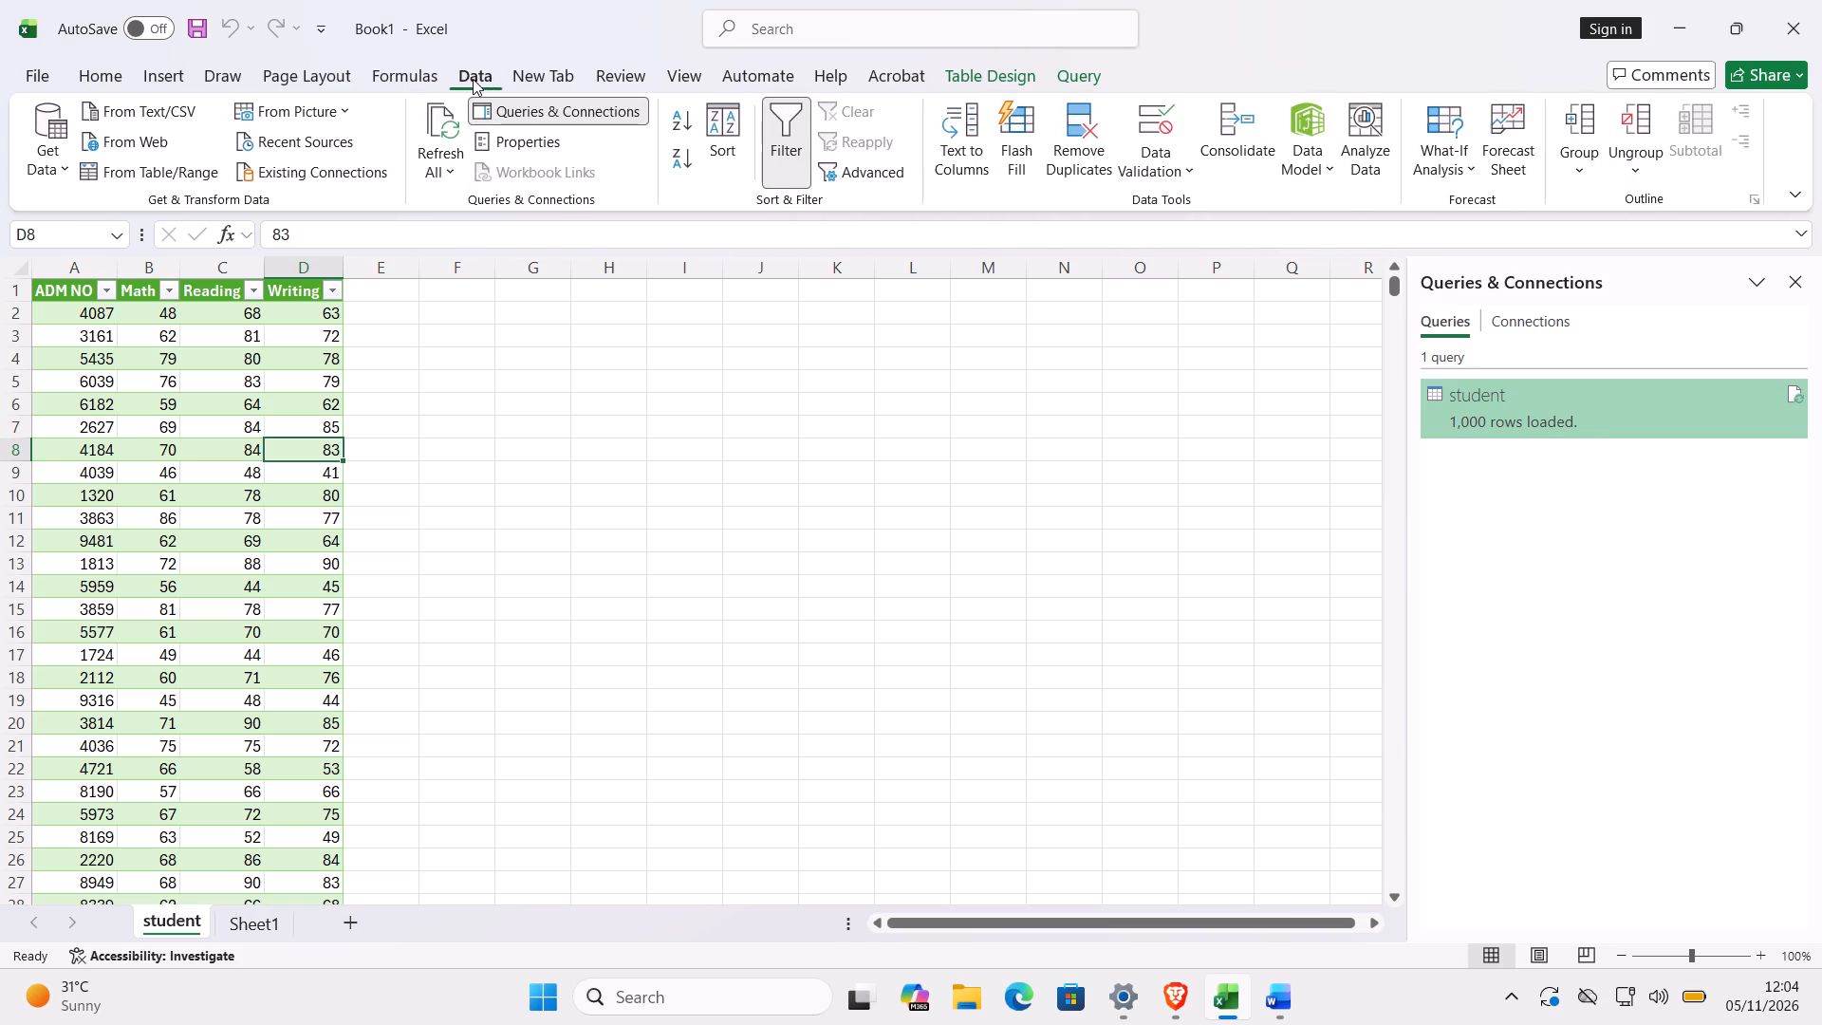
pyautogui.click(1351, 170)
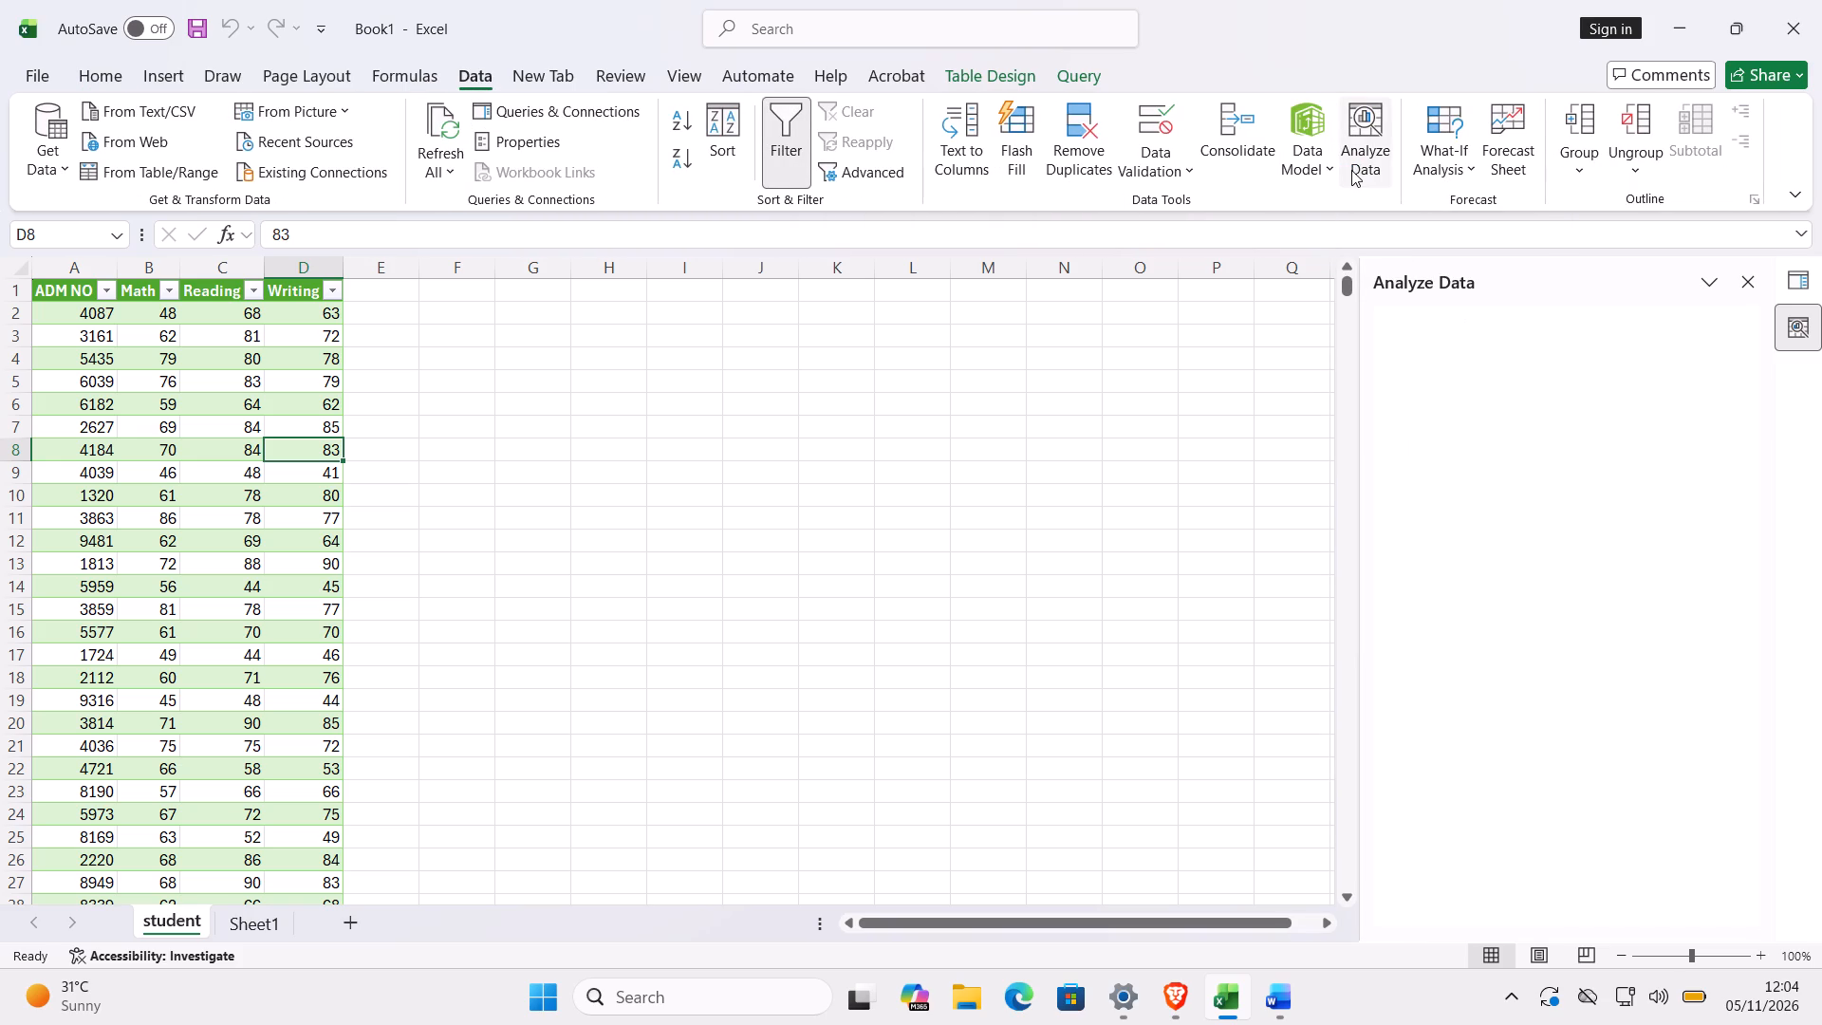
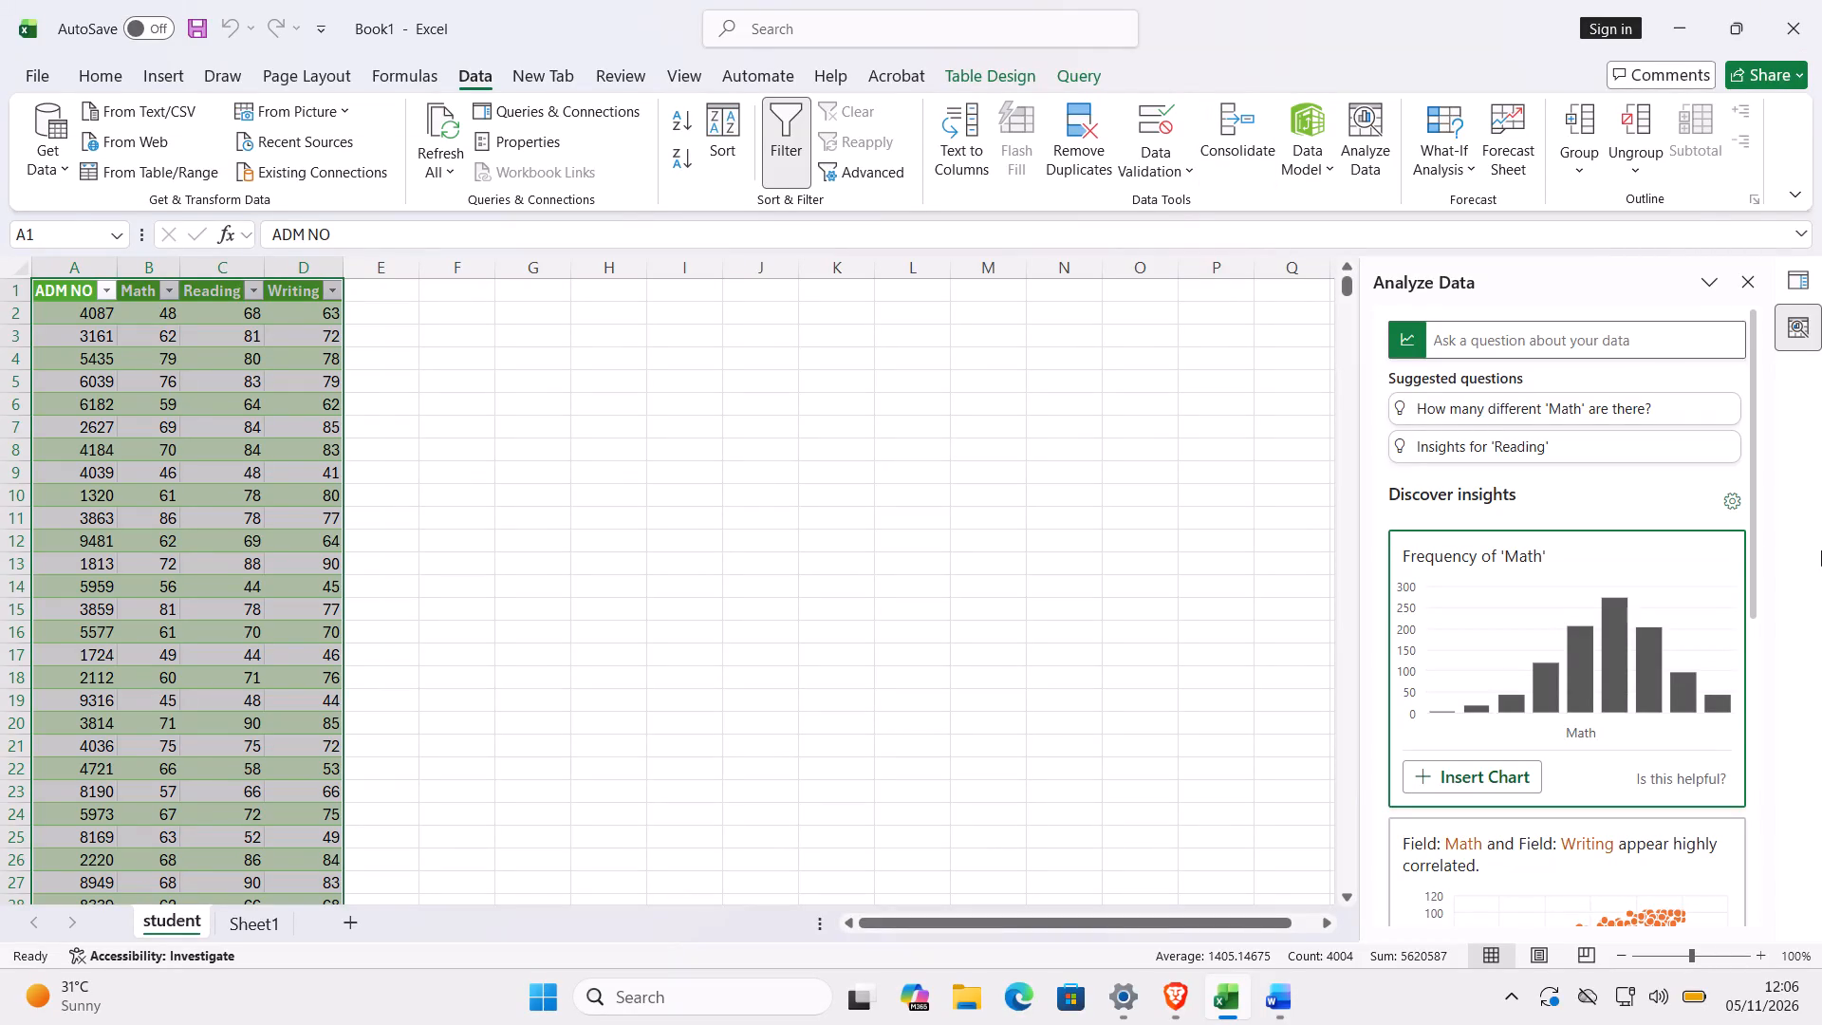
# Look through the discovered insights for the student scores and expand the list to show all 6 results.
pyautogui.click(1763, 611)
pyautogui.click(1750, 748)
pyautogui.click(1750, 748)
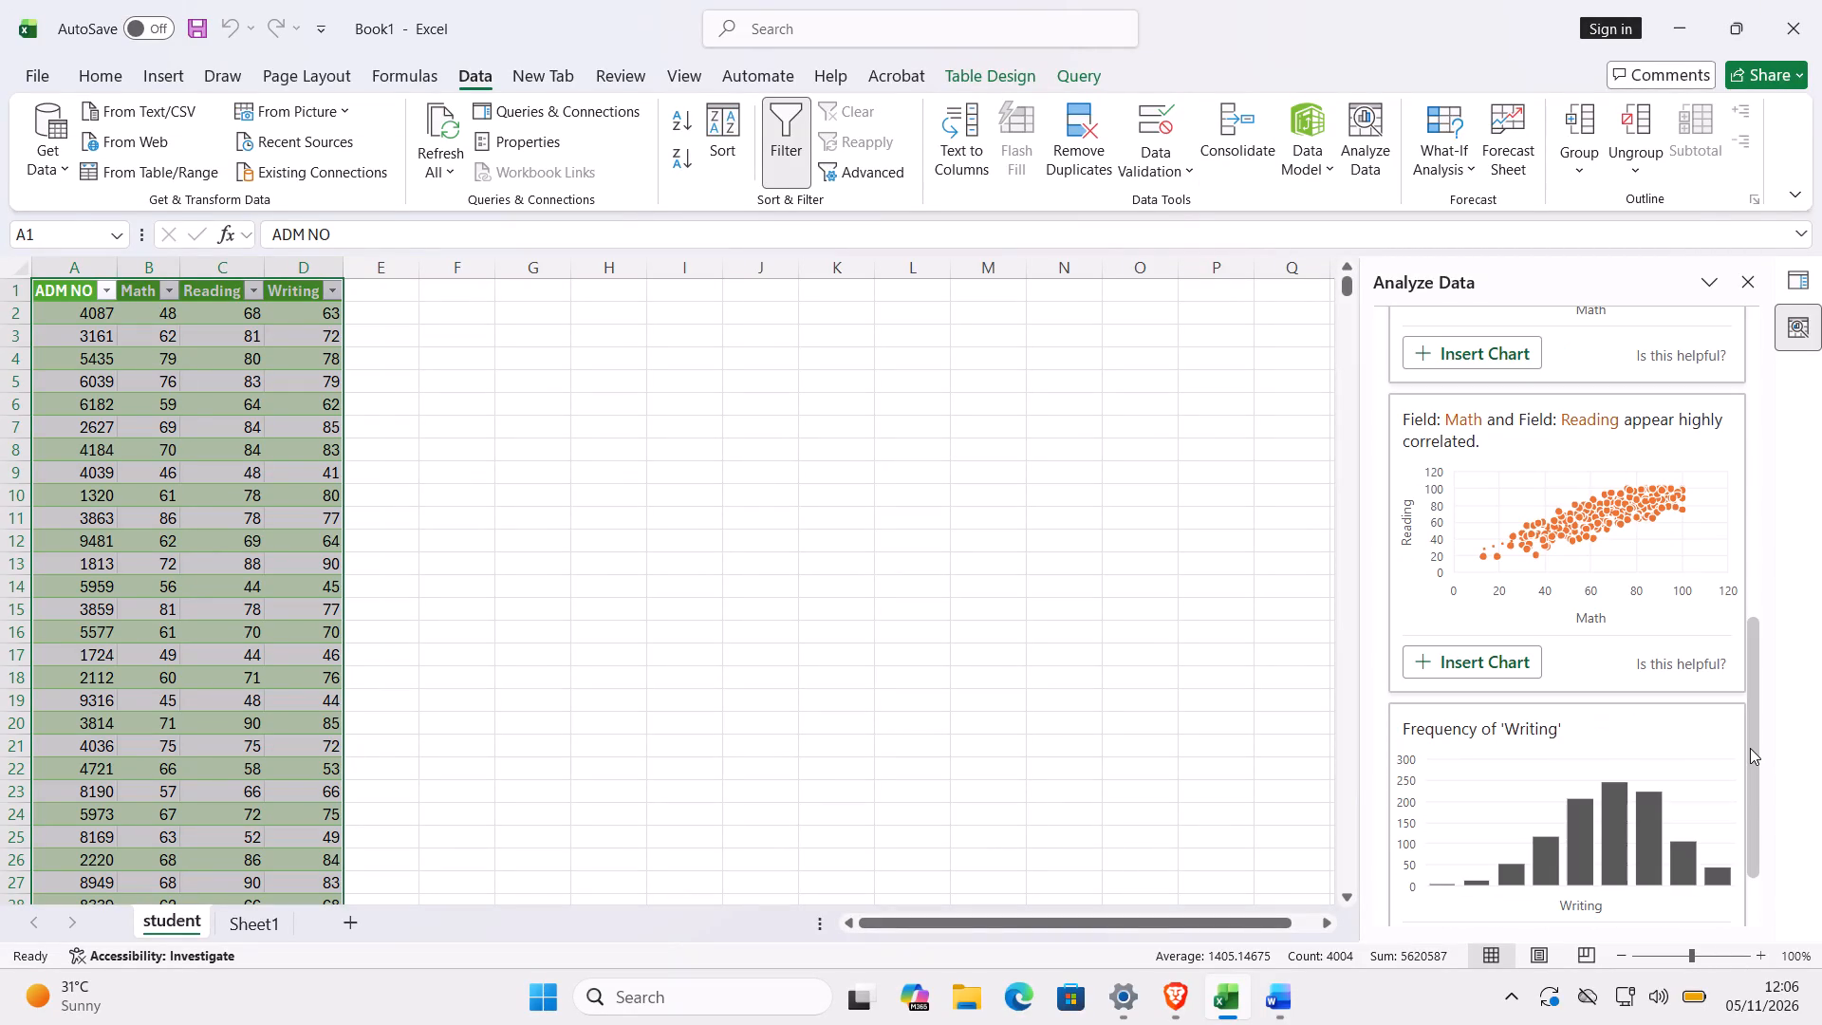
pyautogui.click(1746, 909)
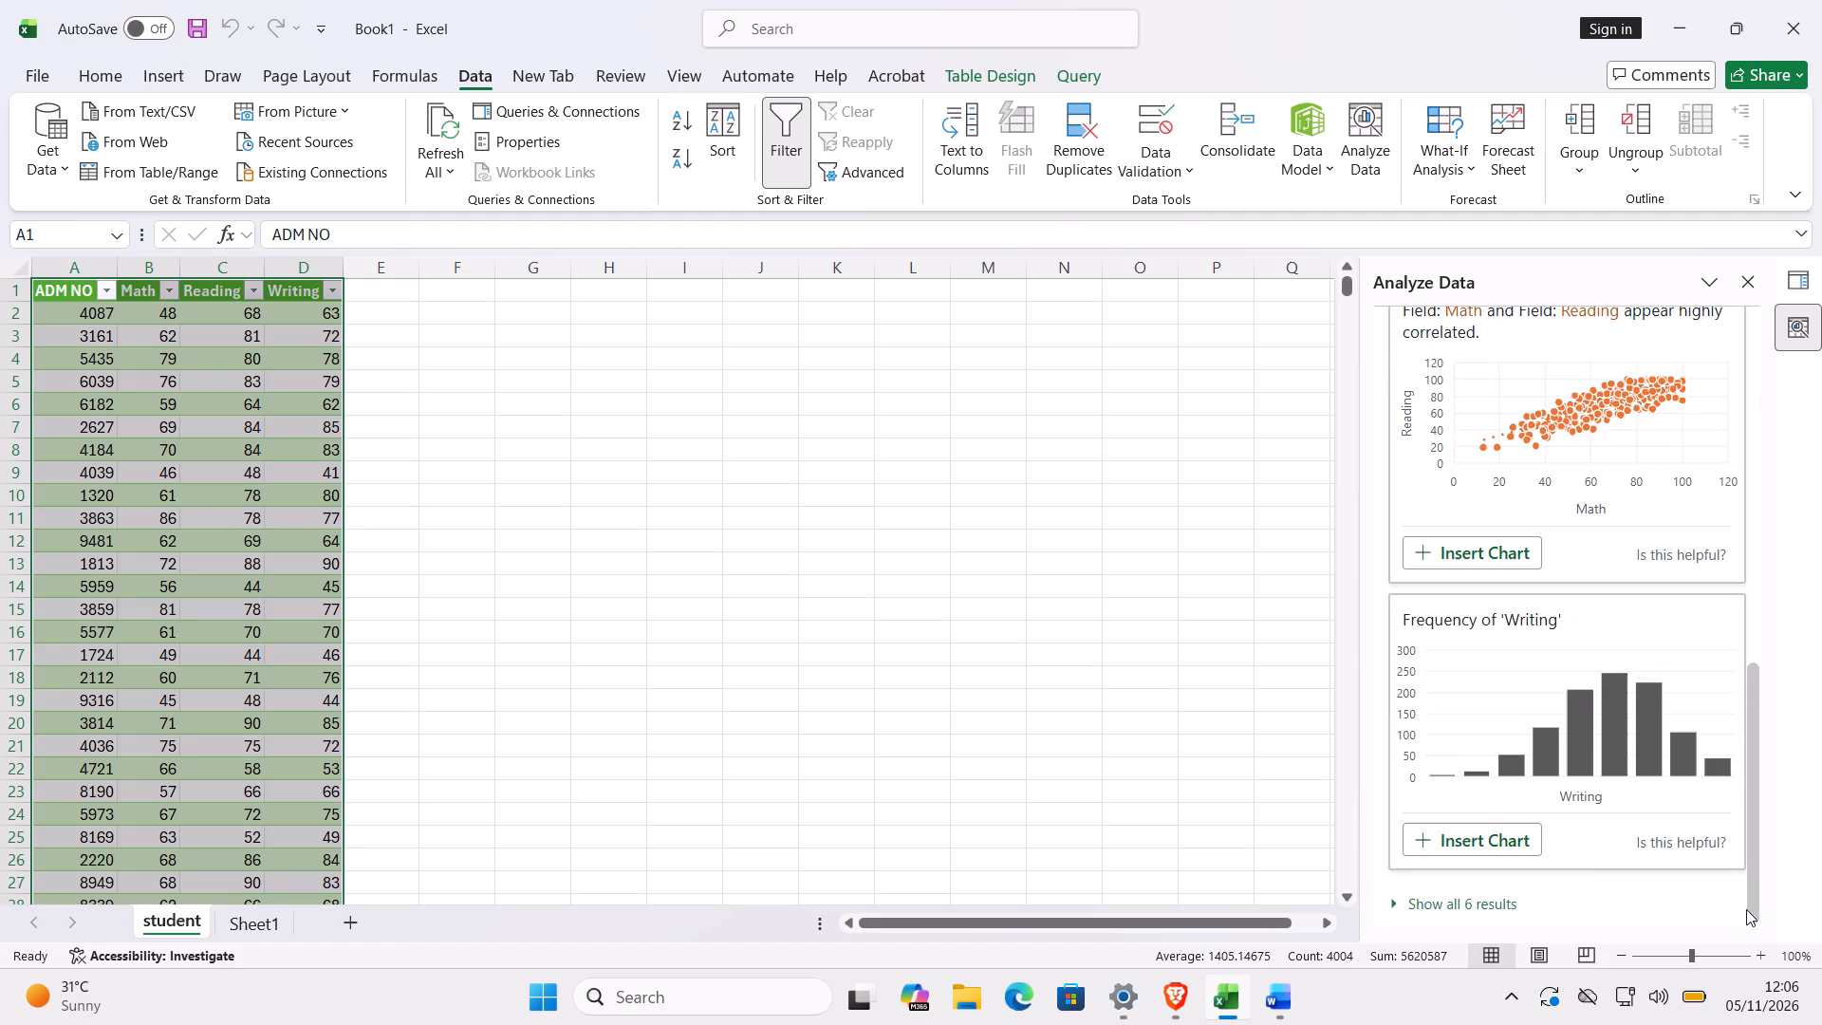
pyautogui.click(1495, 912)
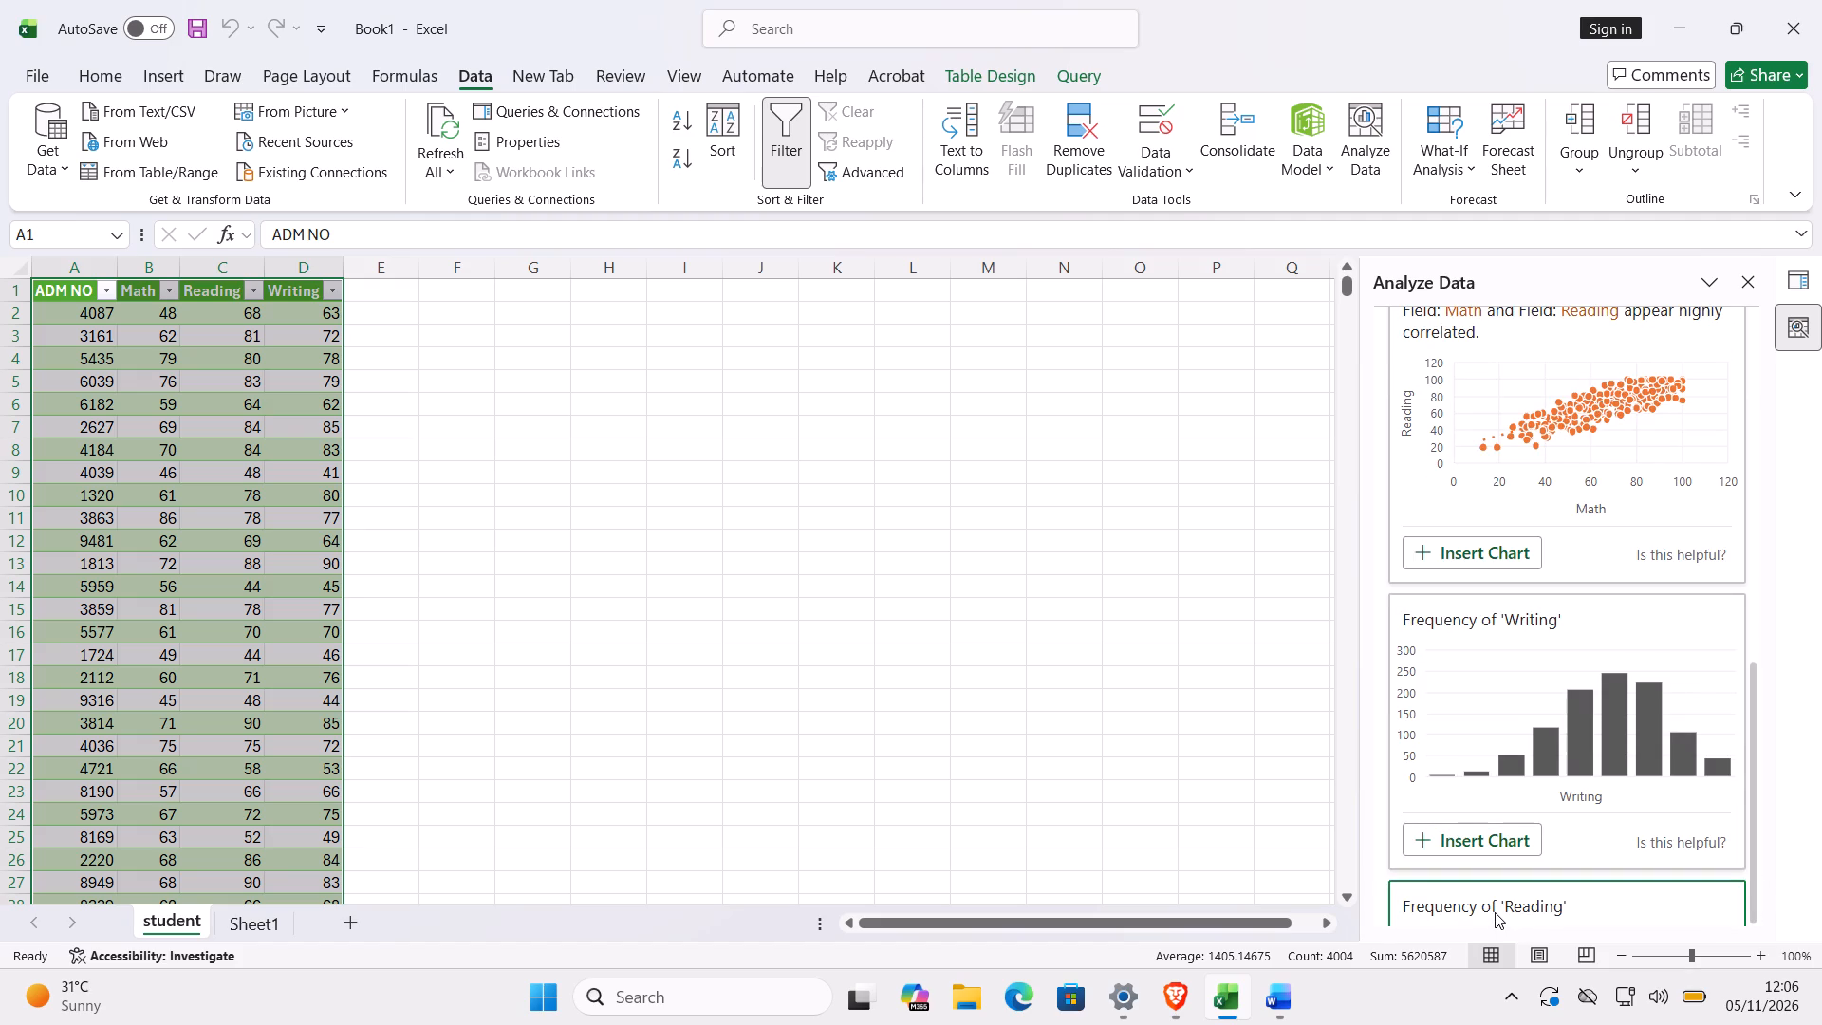
# Examine the remaining insight charts, including the frequency of Reading and the relationship between Reading and Writing.
pyautogui.press('Down')
pyautogui.press('Down')
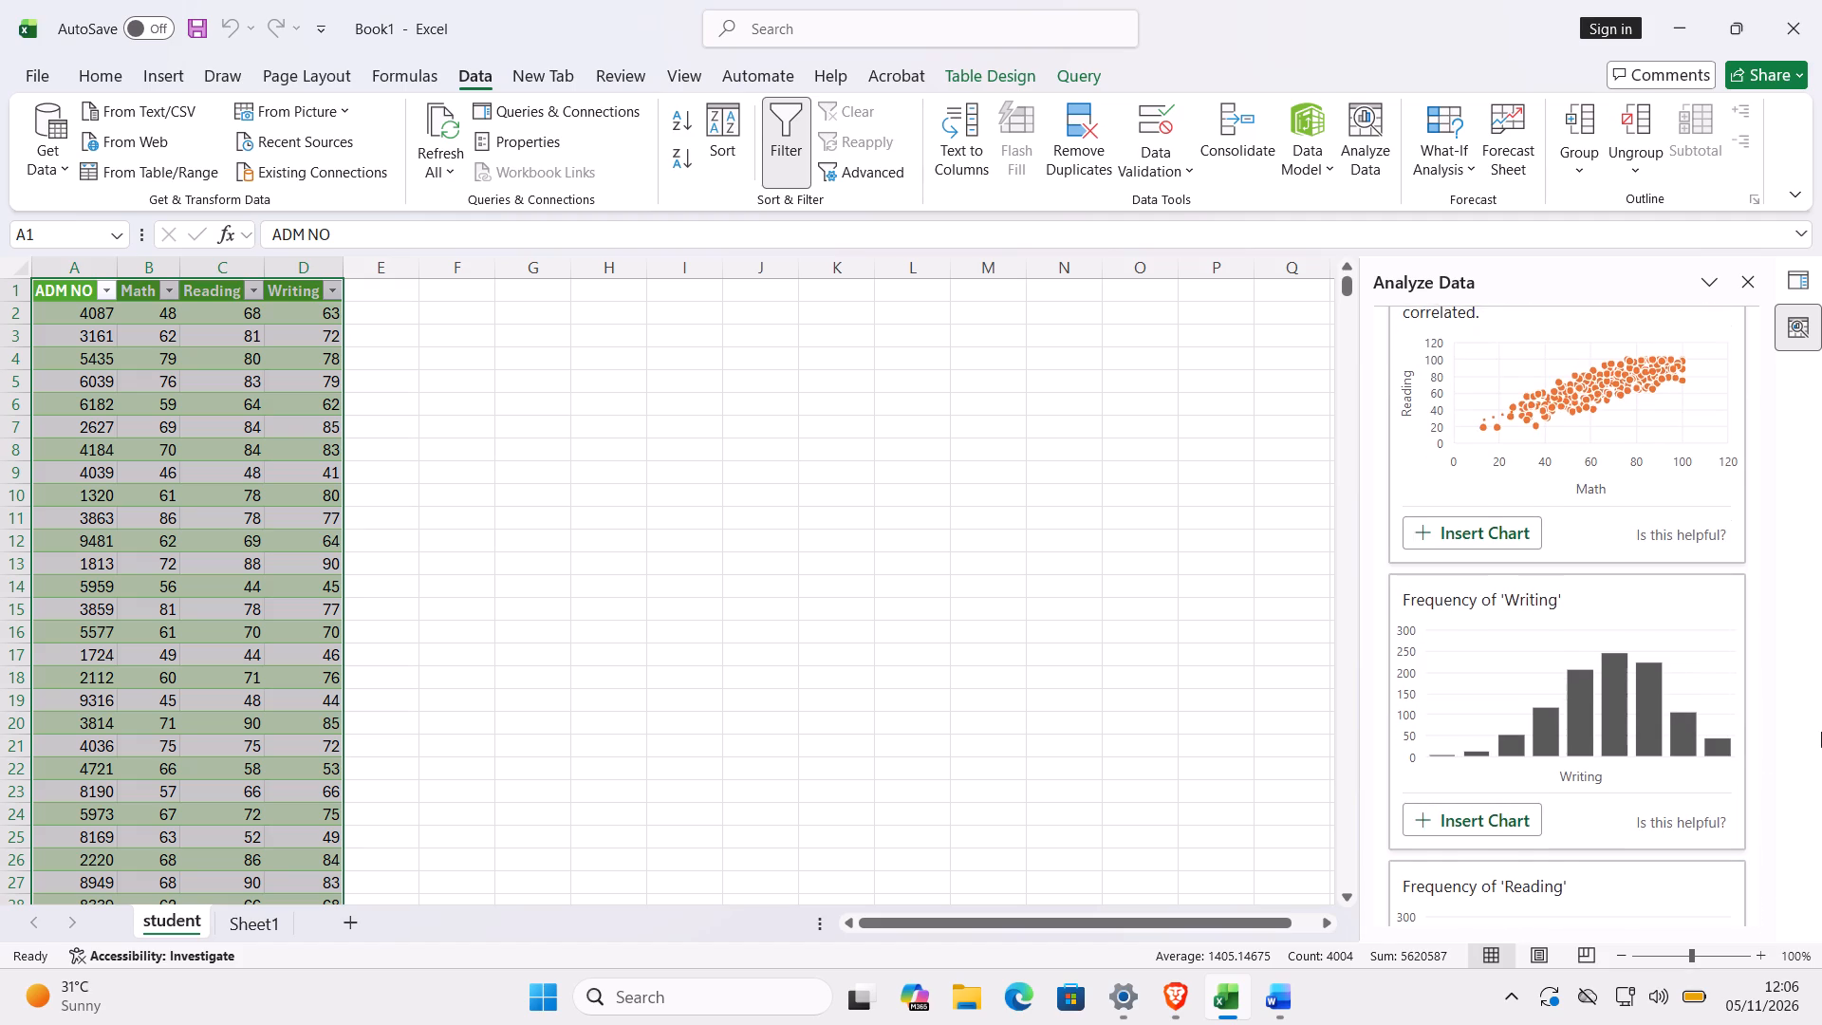
pyautogui.press('Down')
pyautogui.press('Down')
pyautogui.press('Down')
pyautogui.press('Down')
pyautogui.press('Down')
pyautogui.press('Down')
pyautogui.press('Down')
pyautogui.press('Down')
pyautogui.press('Down')
pyautogui.press('Down')
pyautogui.press('Down')
pyautogui.press('Down')
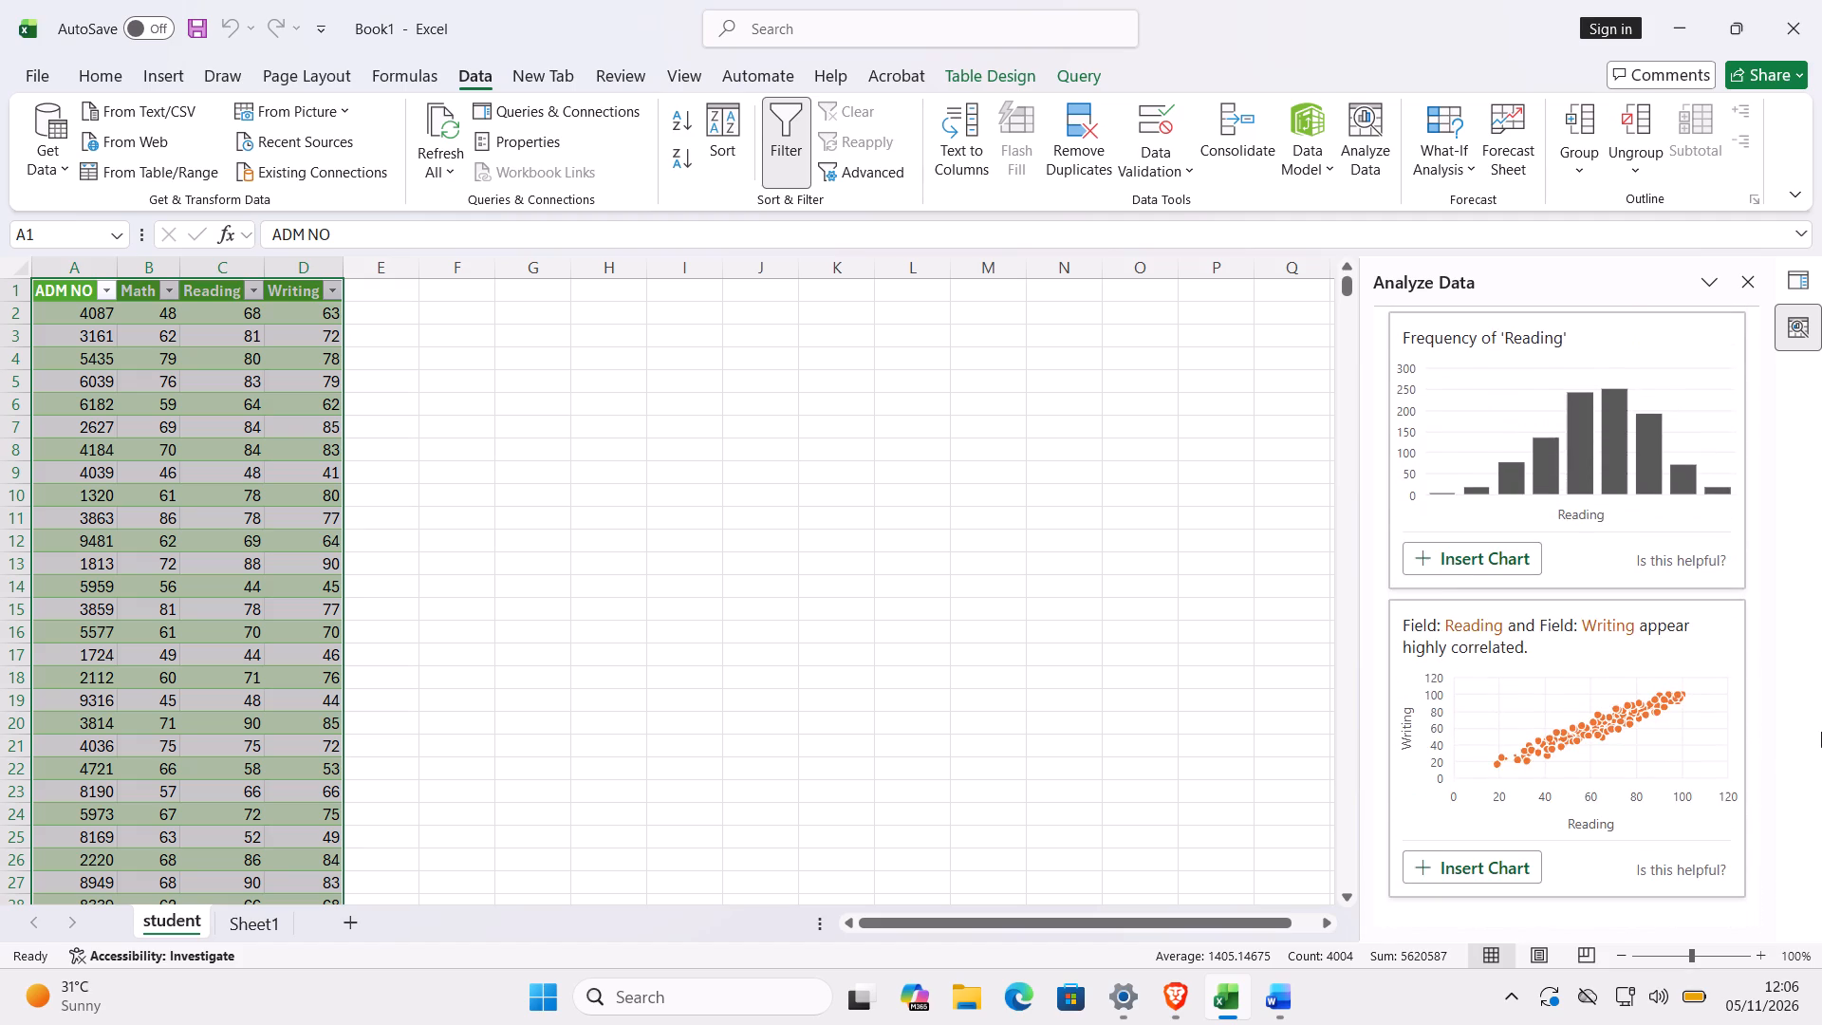
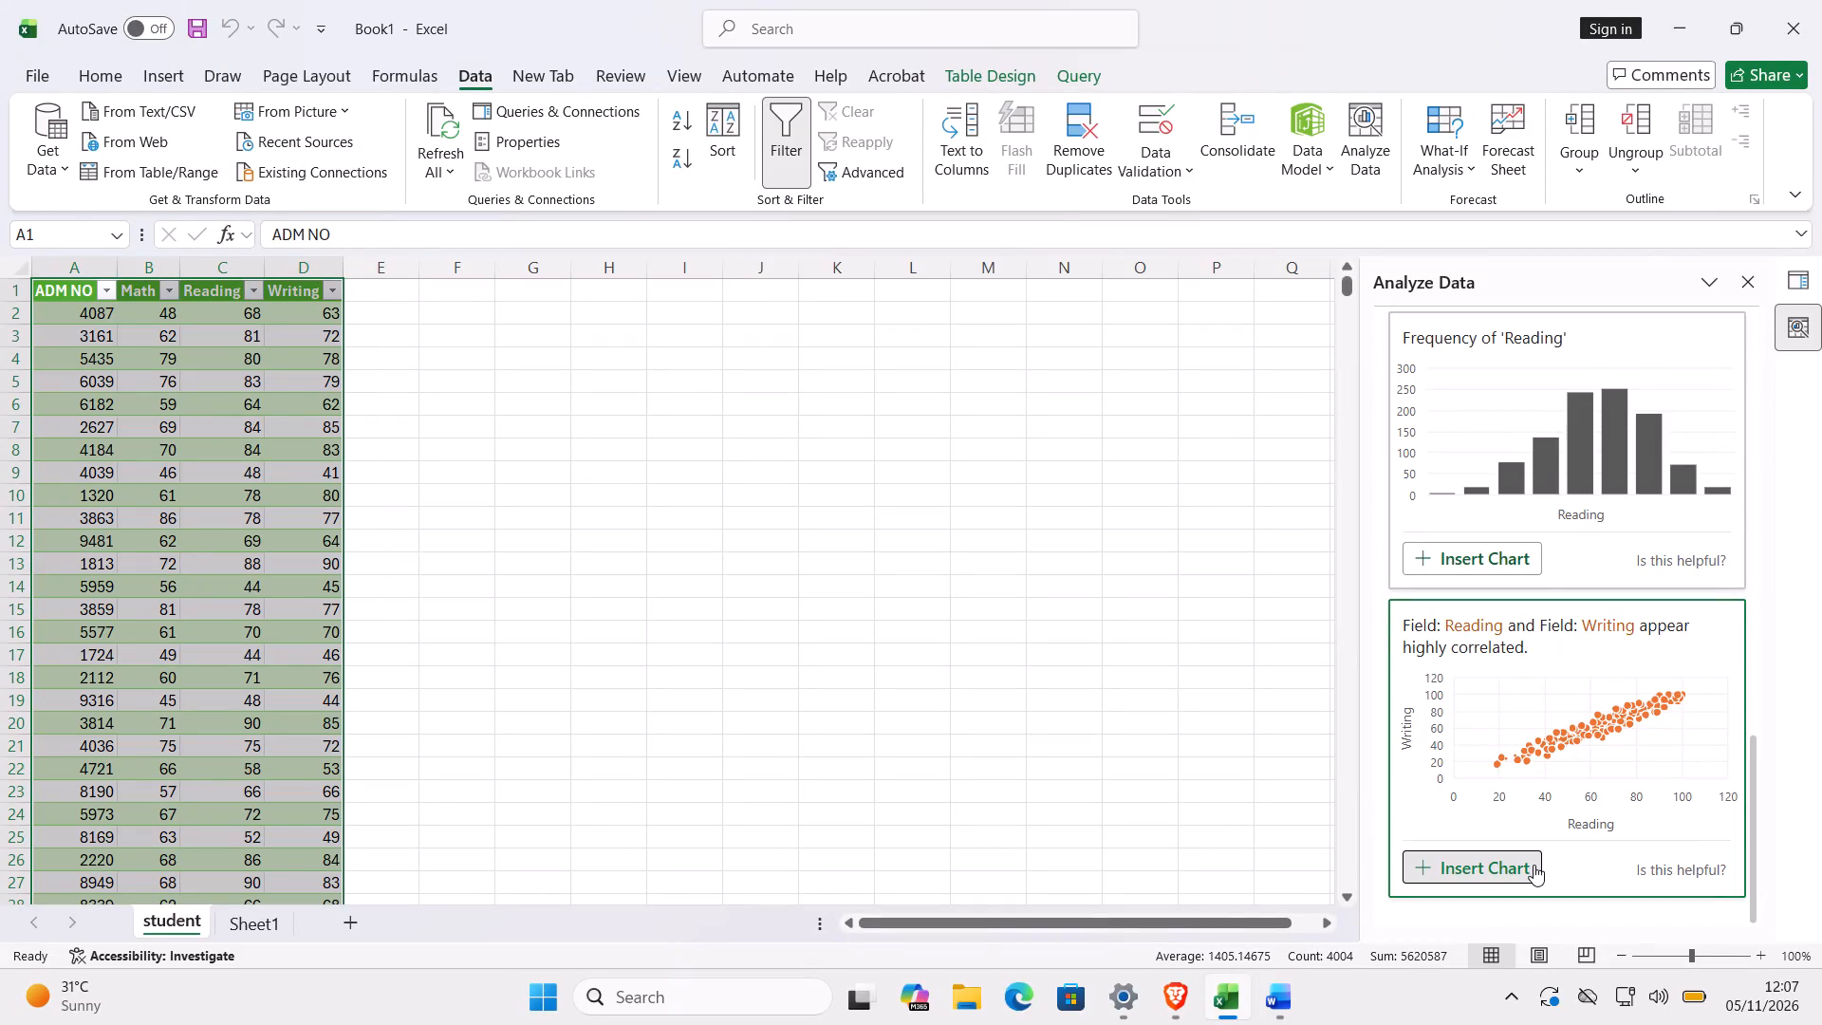
# Insert the suggested Frequency of 'Writing' chart into the student sheet.
pyautogui.click(1760, 904)
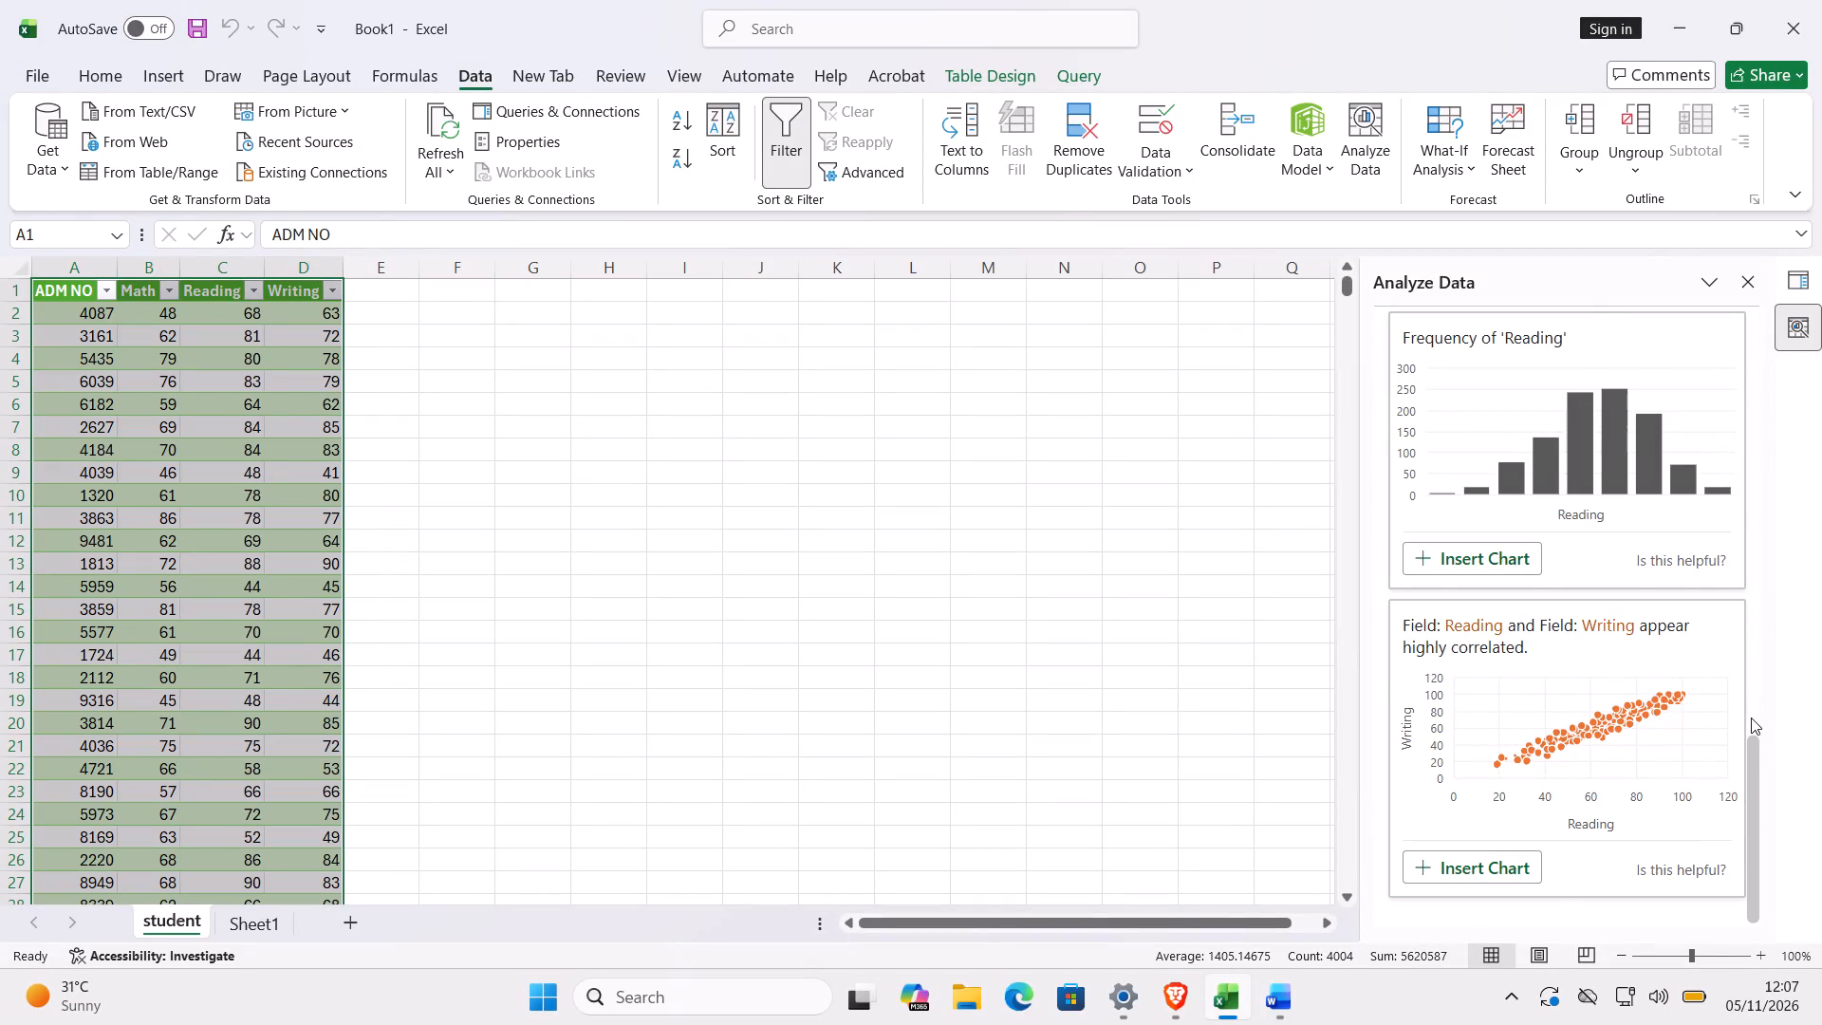
pyautogui.click(1751, 717)
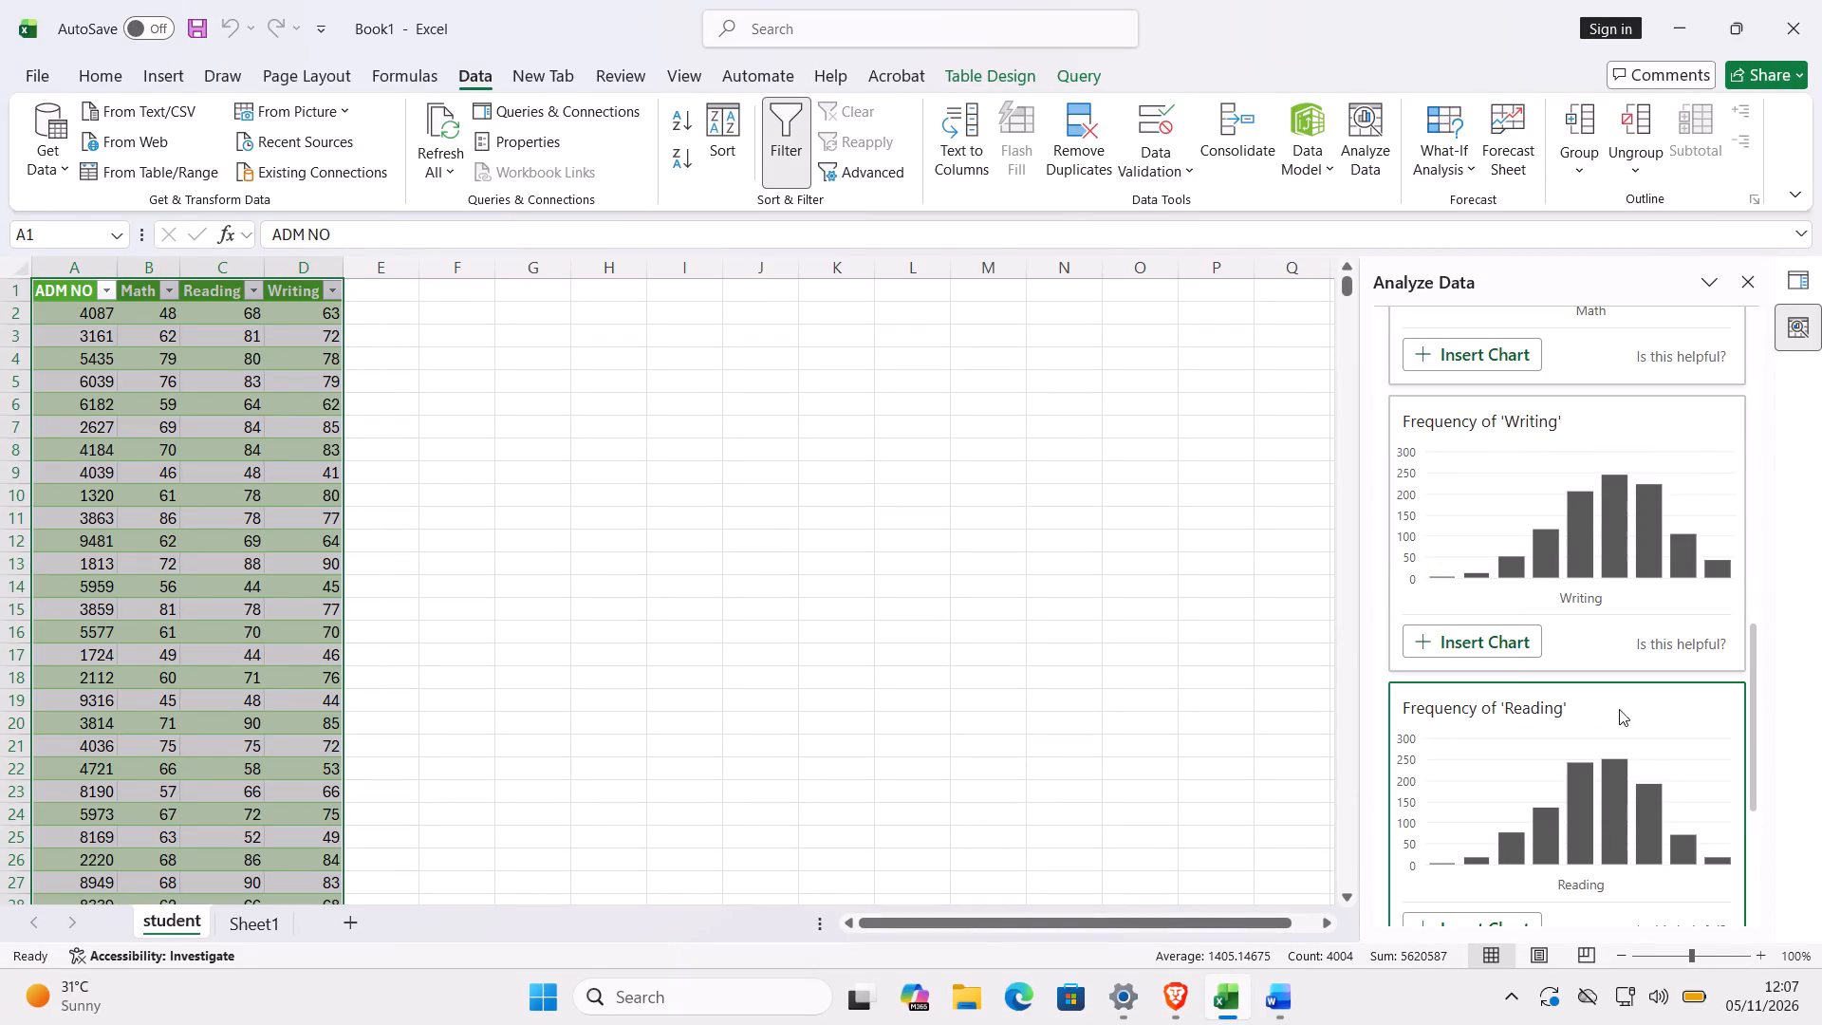
pyautogui.click(1504, 644)
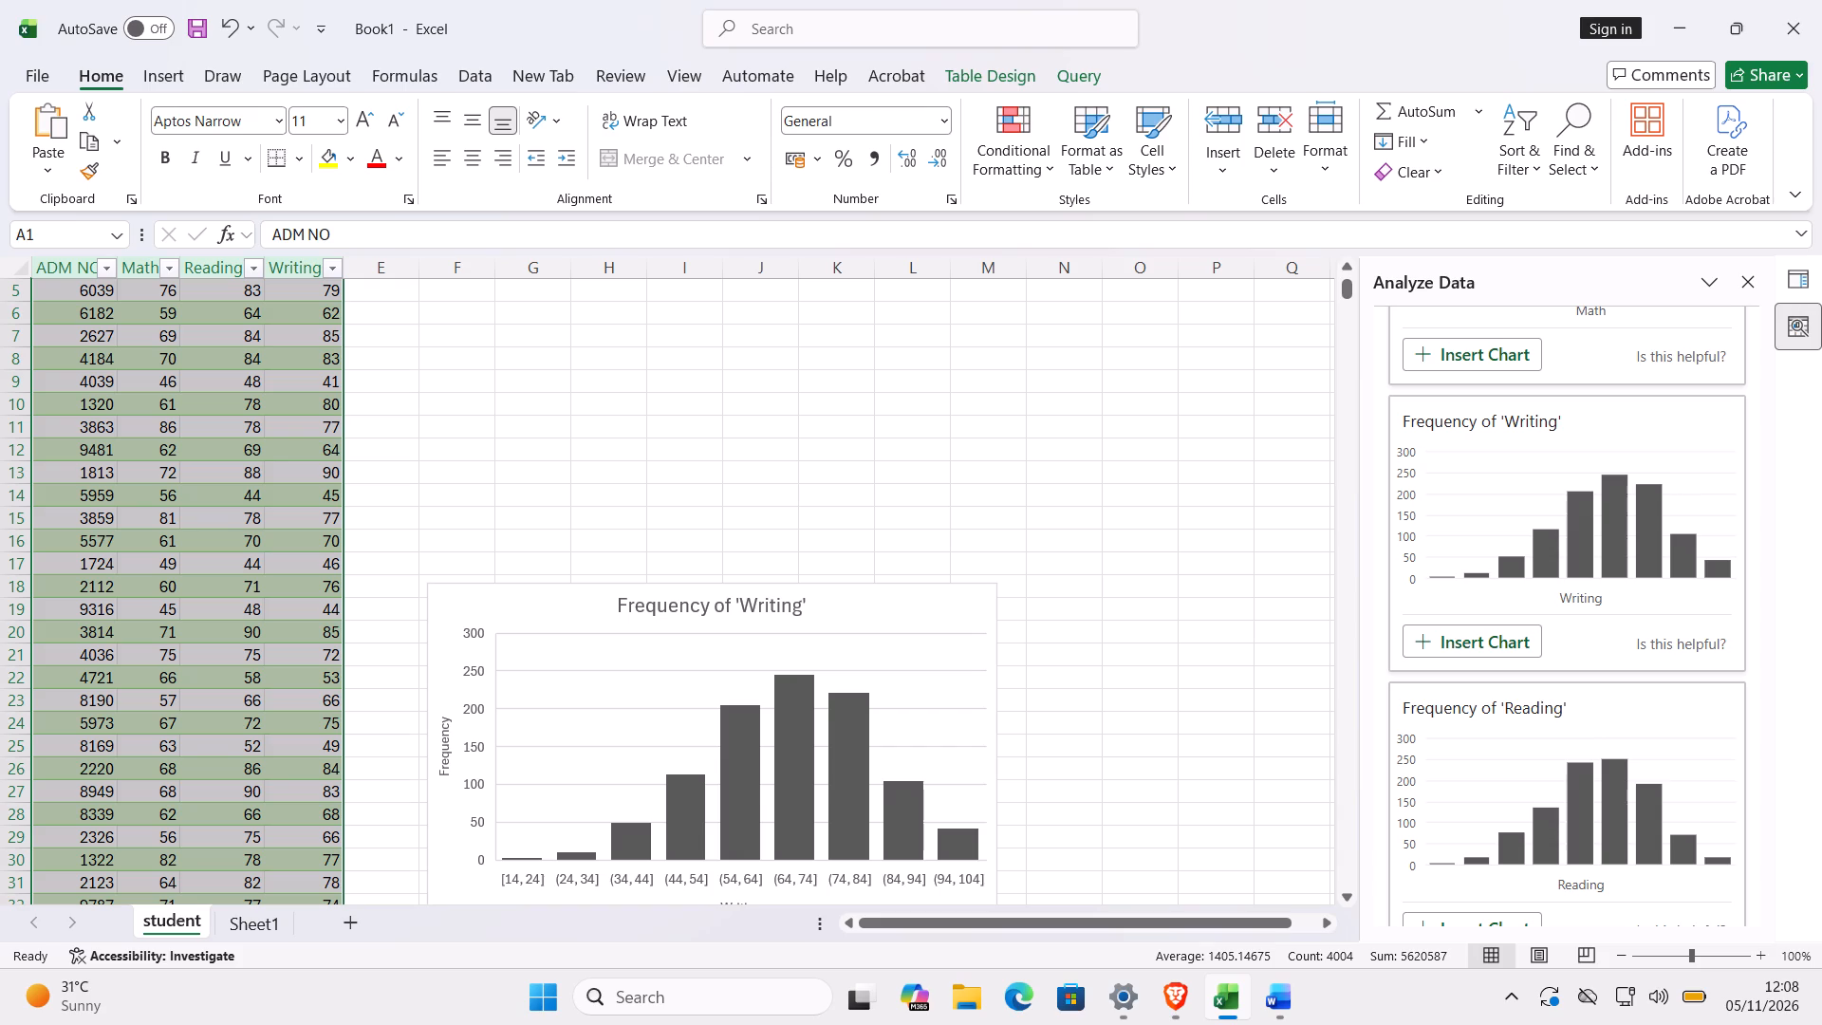
# Enlarge the Frequency of 'Writing' chart beside the scores table, spanning columns E to N and about rows 4 to 30.
pyautogui.click(466, 605)
pyautogui.moveTo(430, 583); pyautogui.dragTo(381, 274)
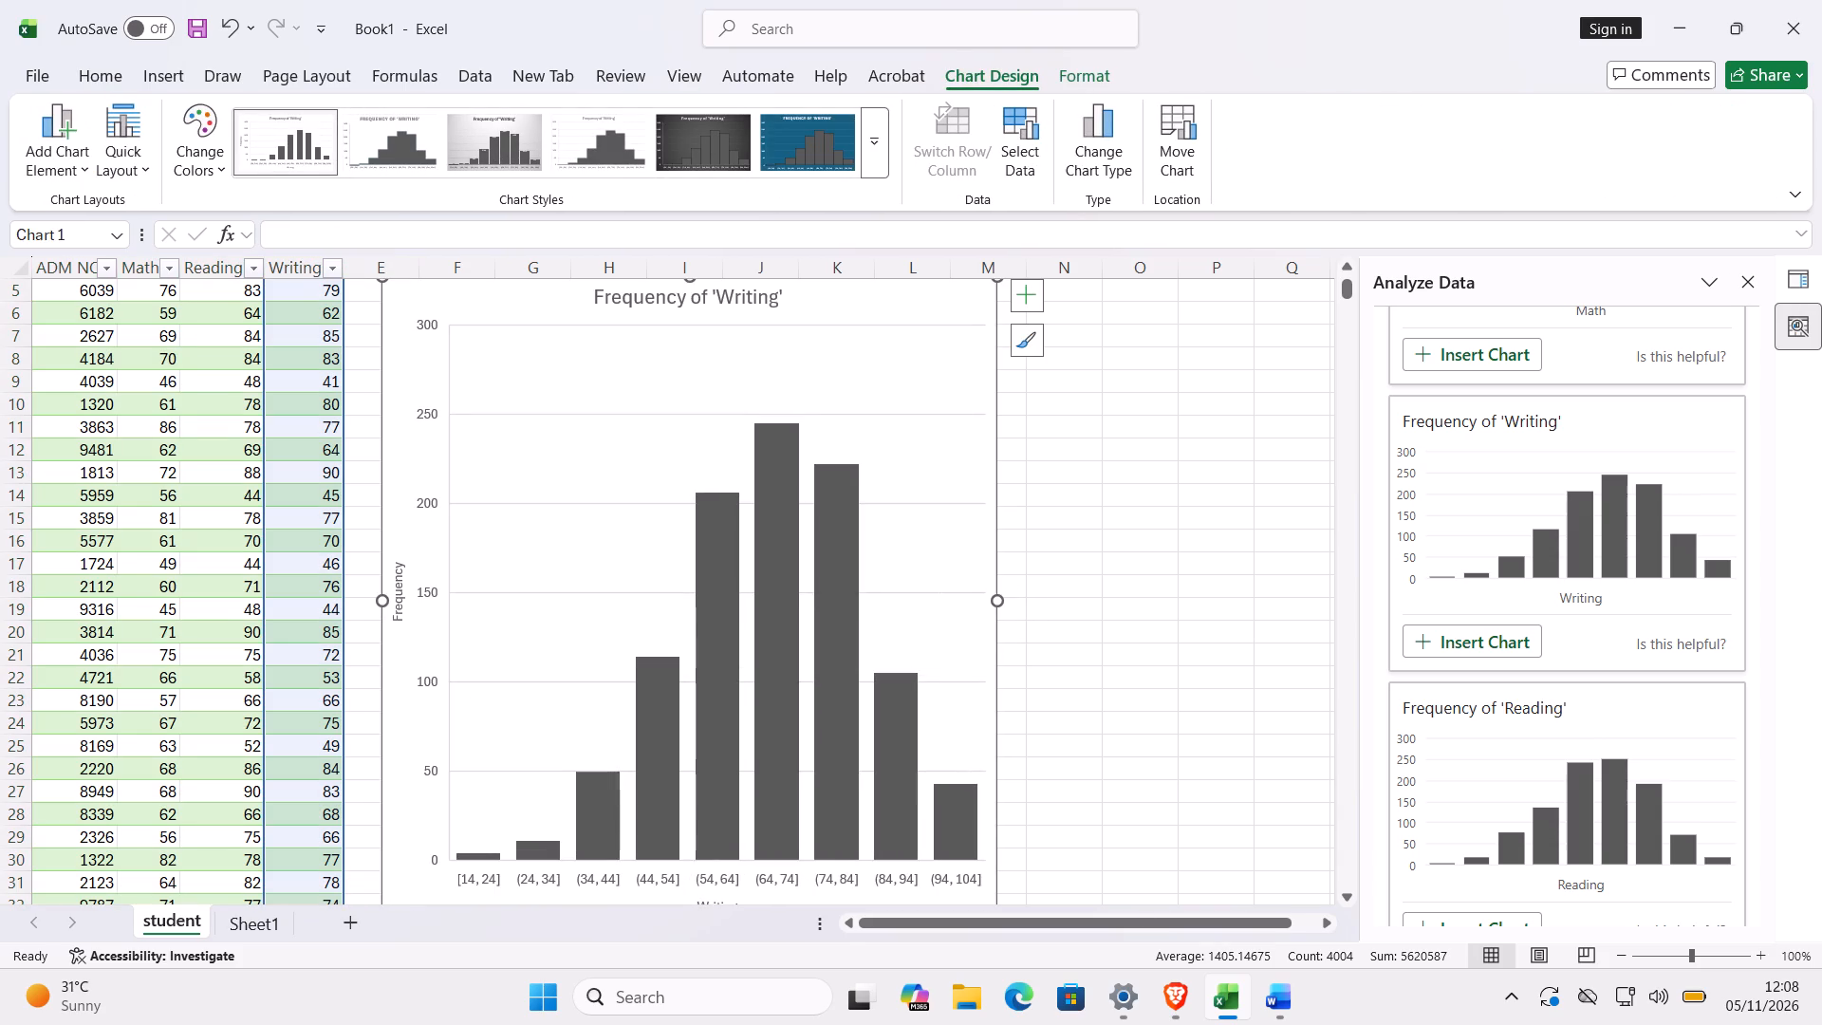
pyautogui.moveTo(1153, 923); pyautogui.dragTo(1194, 930)
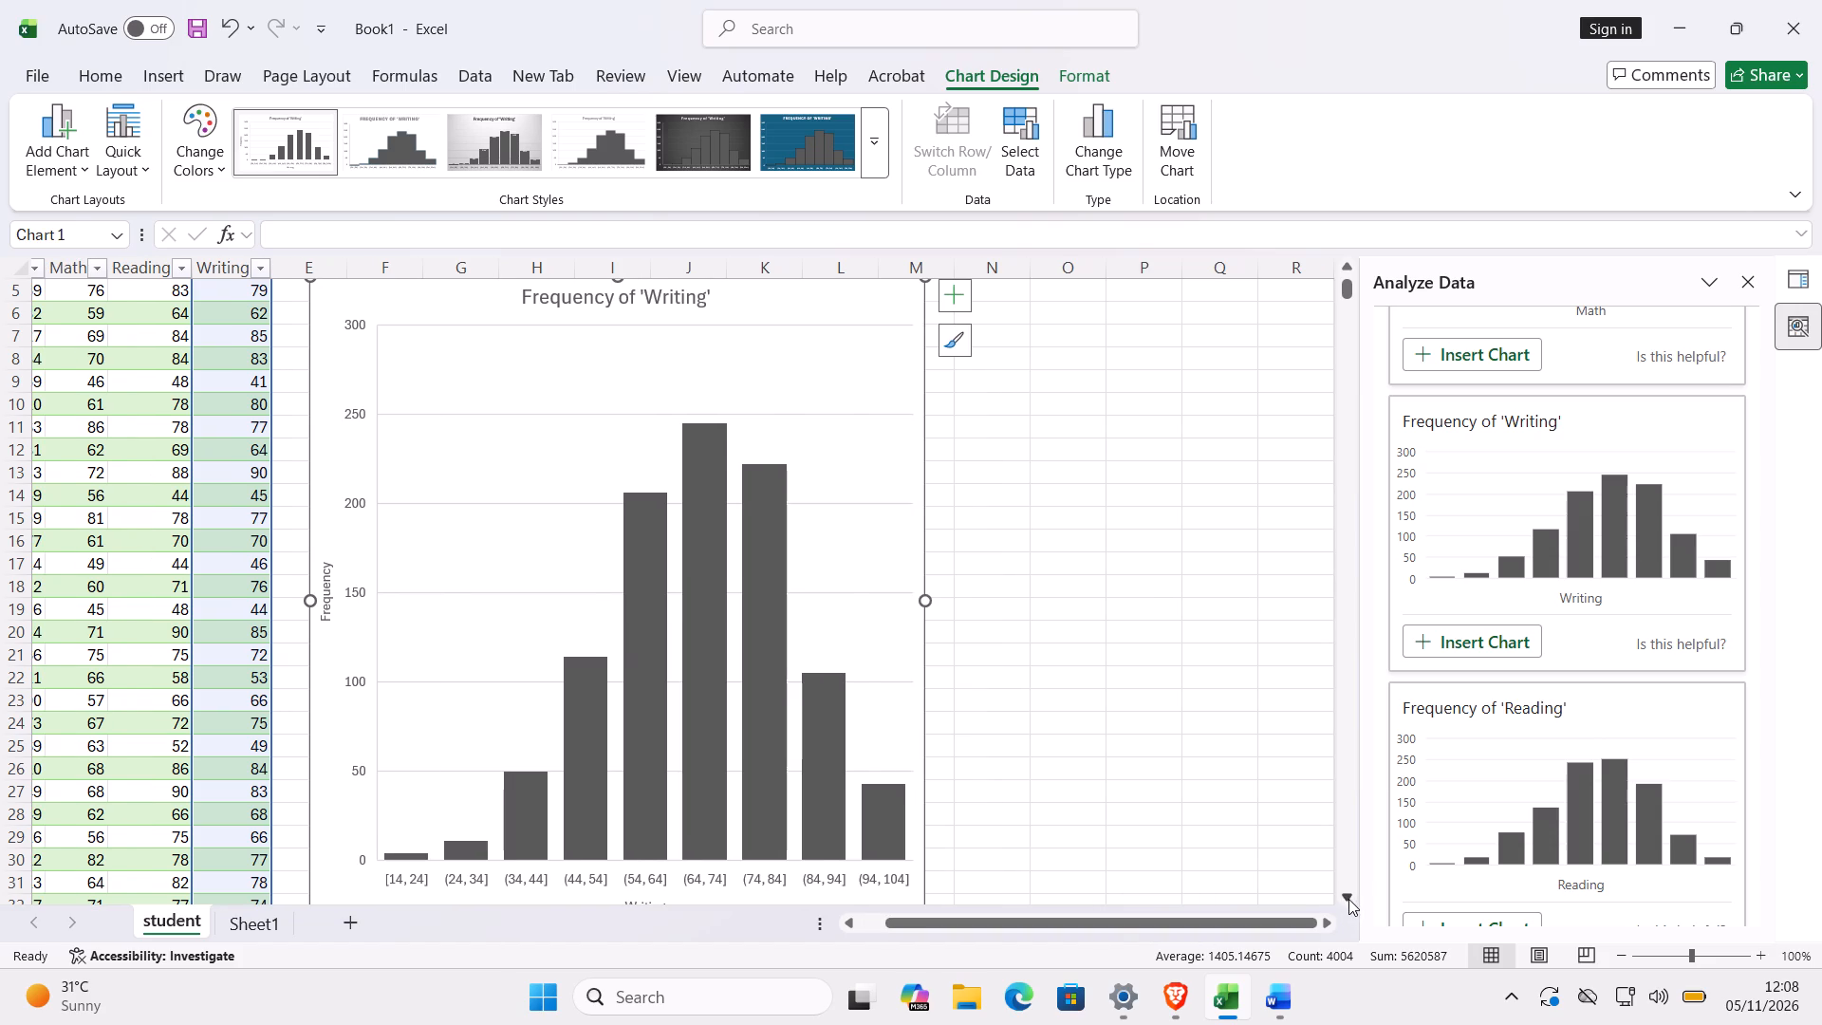
pyautogui.click(1345, 900)
pyautogui.doubleClick(1345, 900)
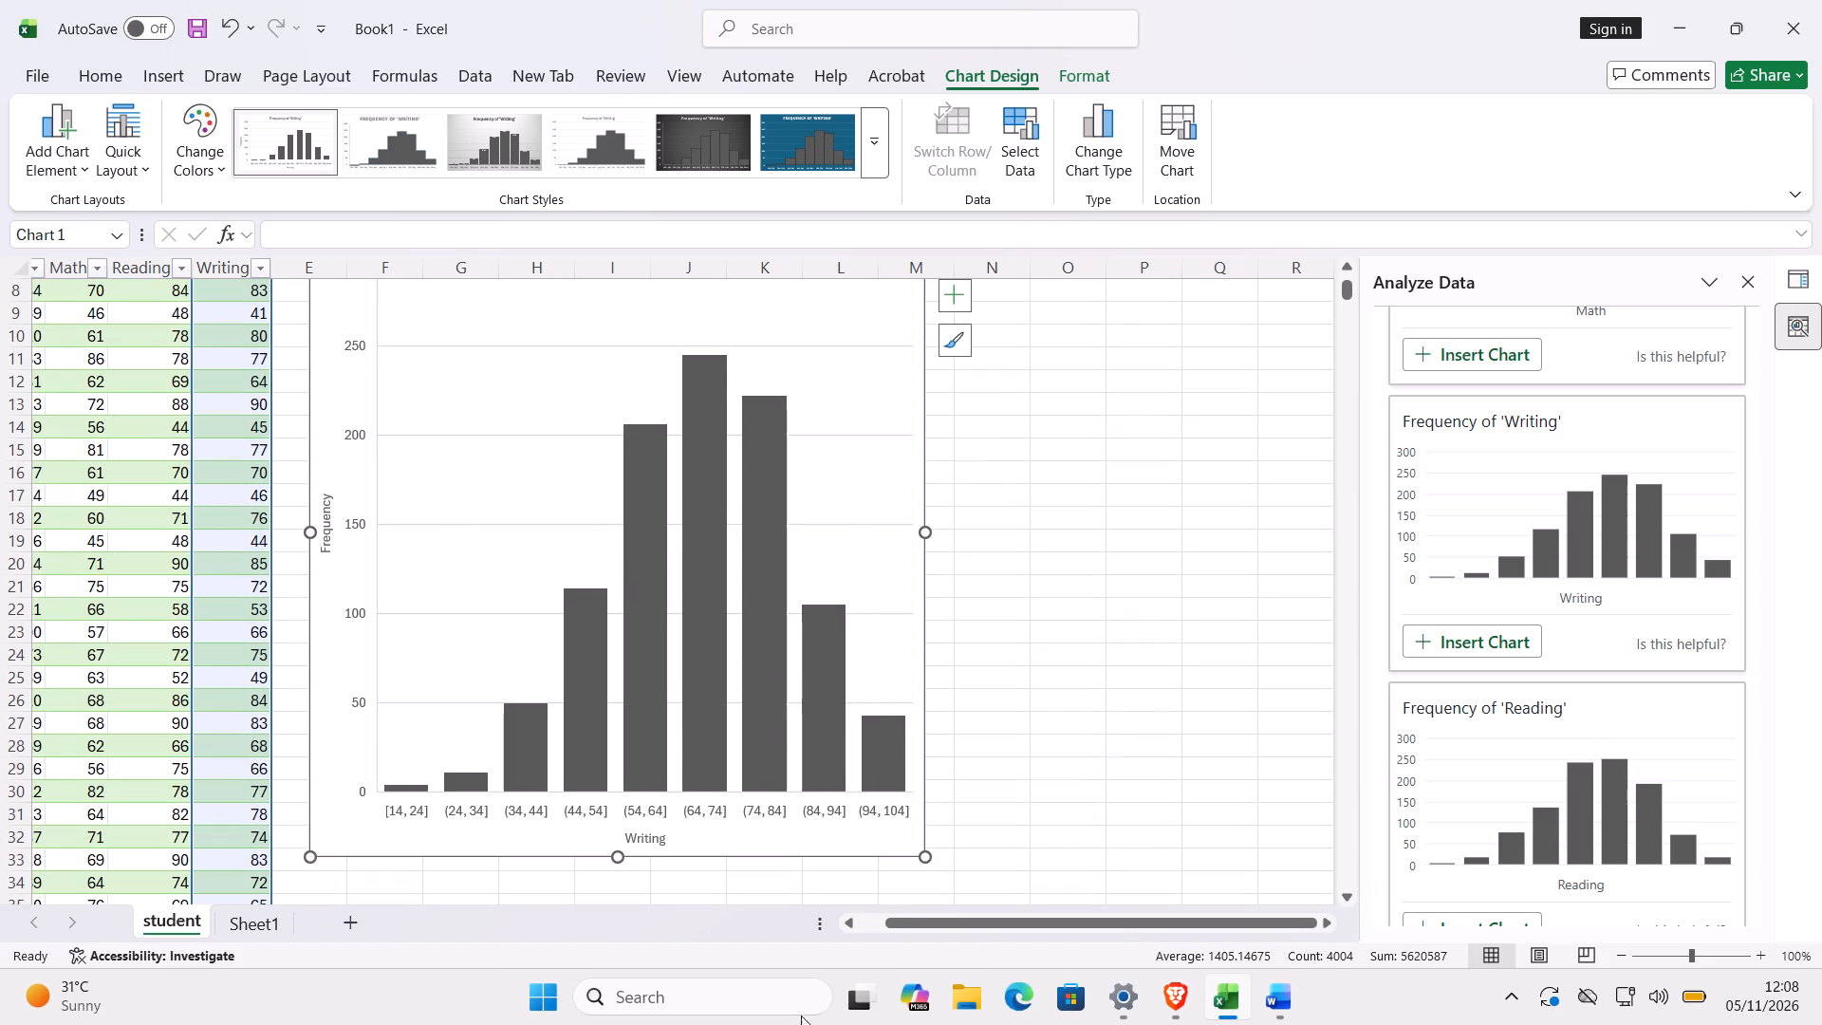
pyautogui.moveTo(929, 860); pyautogui.dragTo(967, 796)
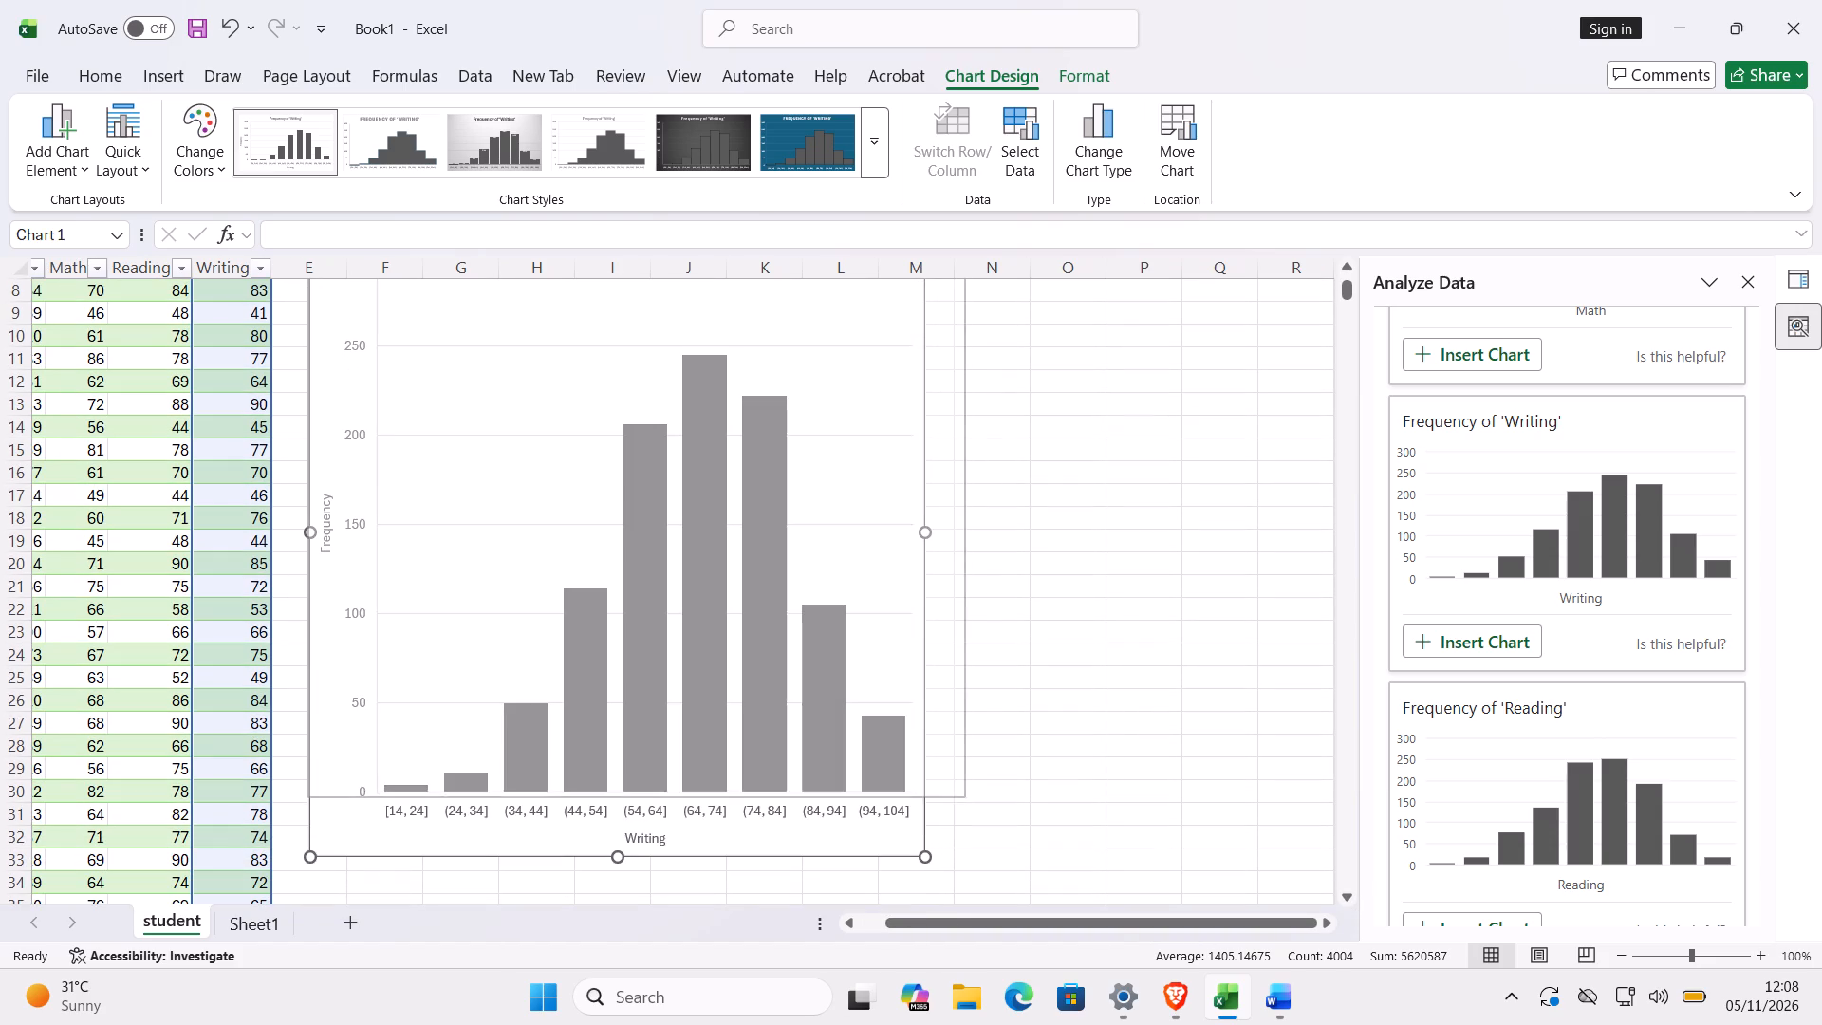
pyautogui.moveTo(967, 796); pyautogui.dragTo(1019, 791)
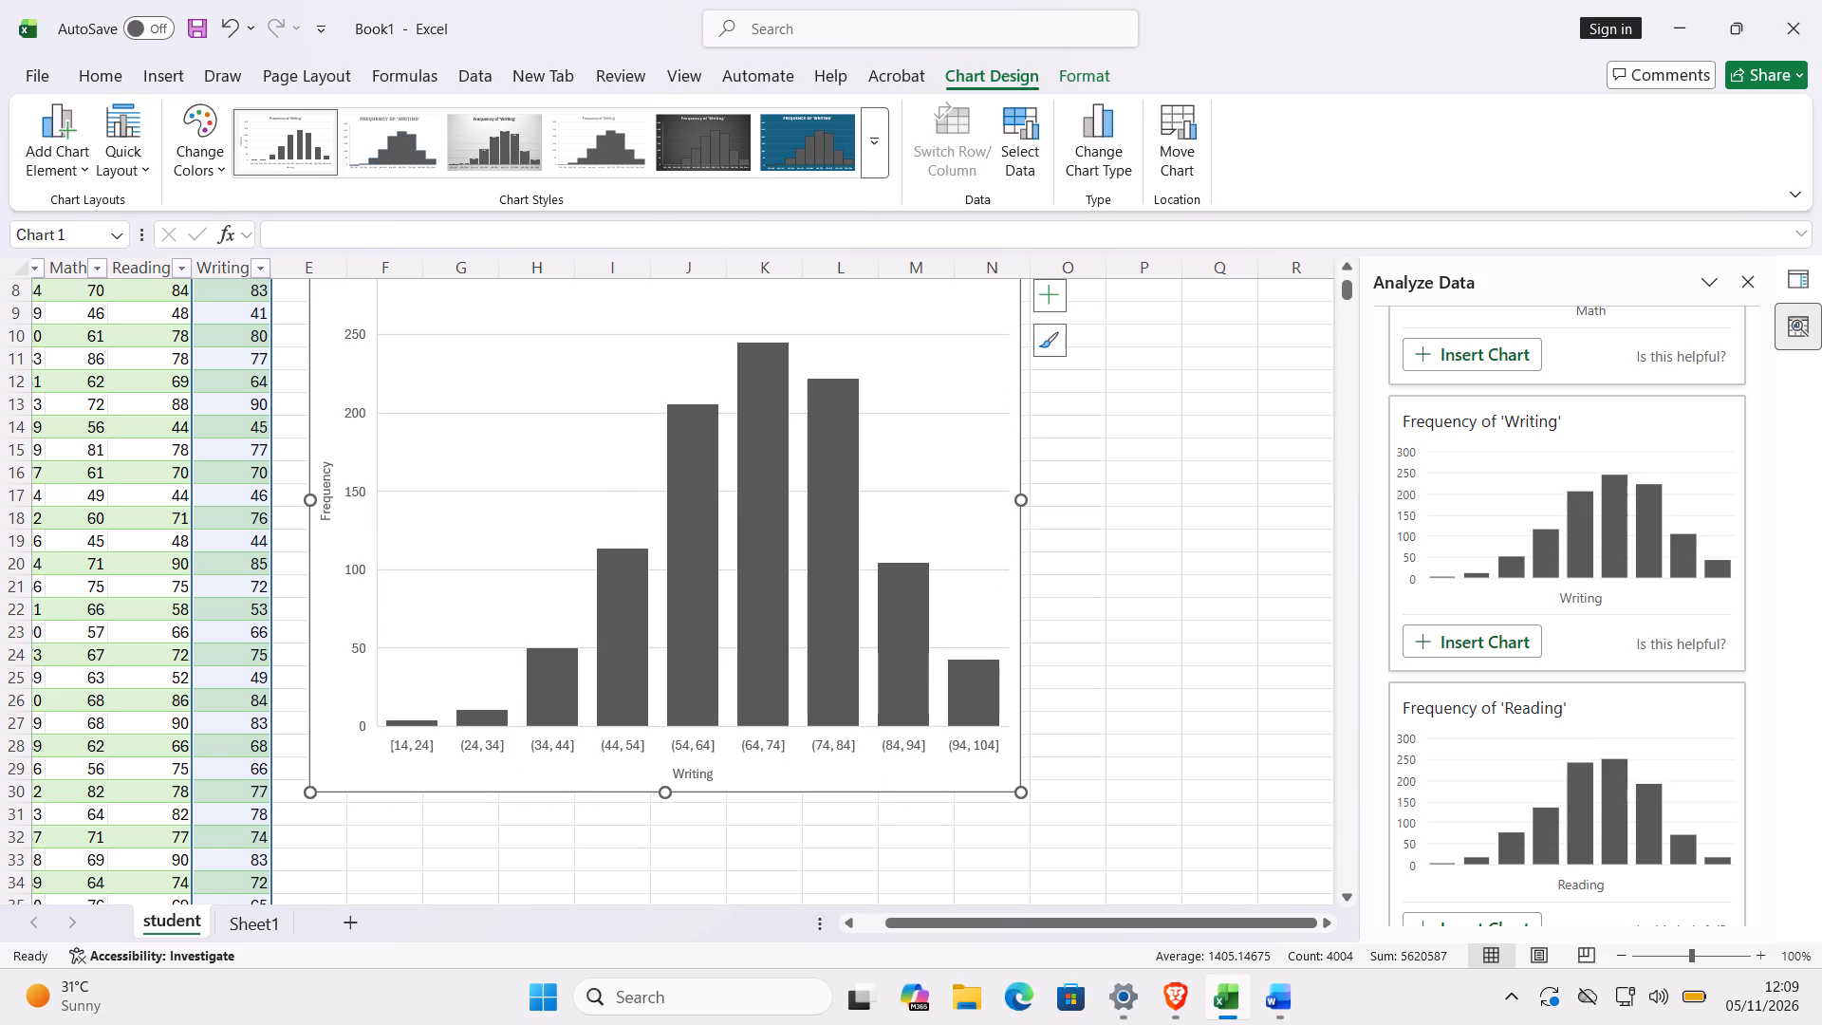
pyautogui.tripleClick(1348, 264)
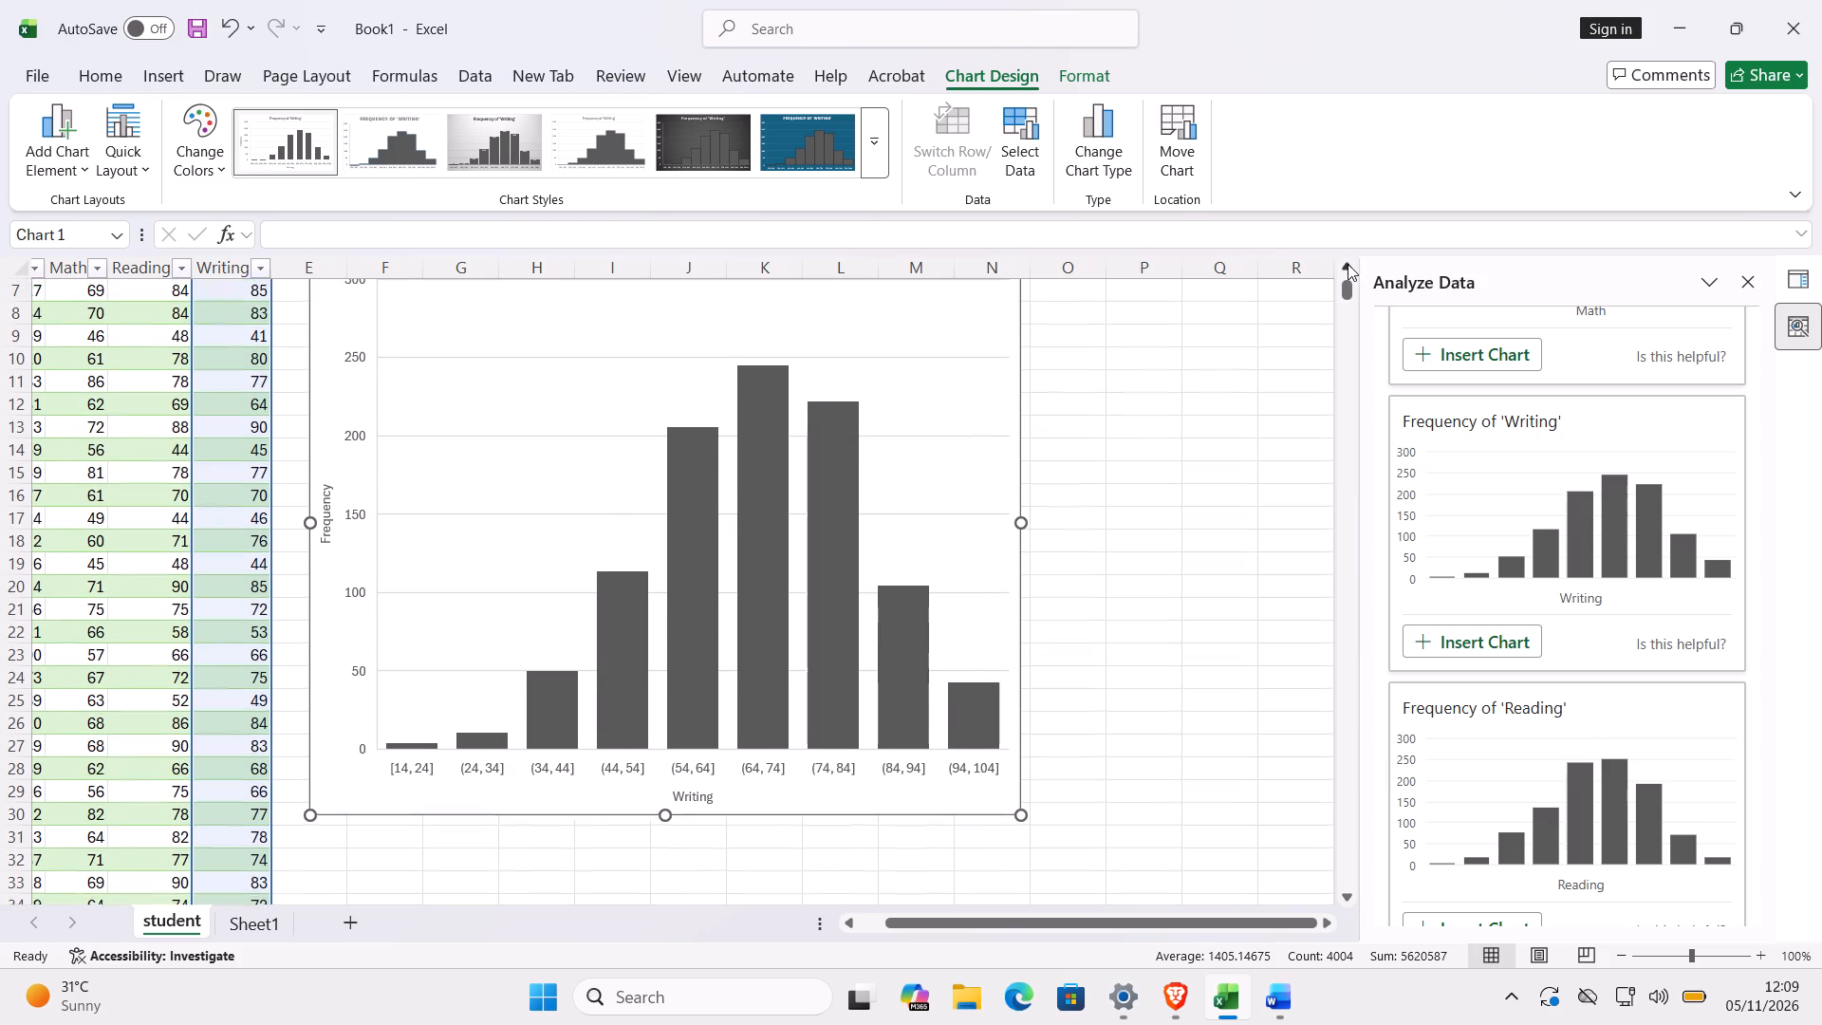
pyautogui.tripleClick(1348, 264)
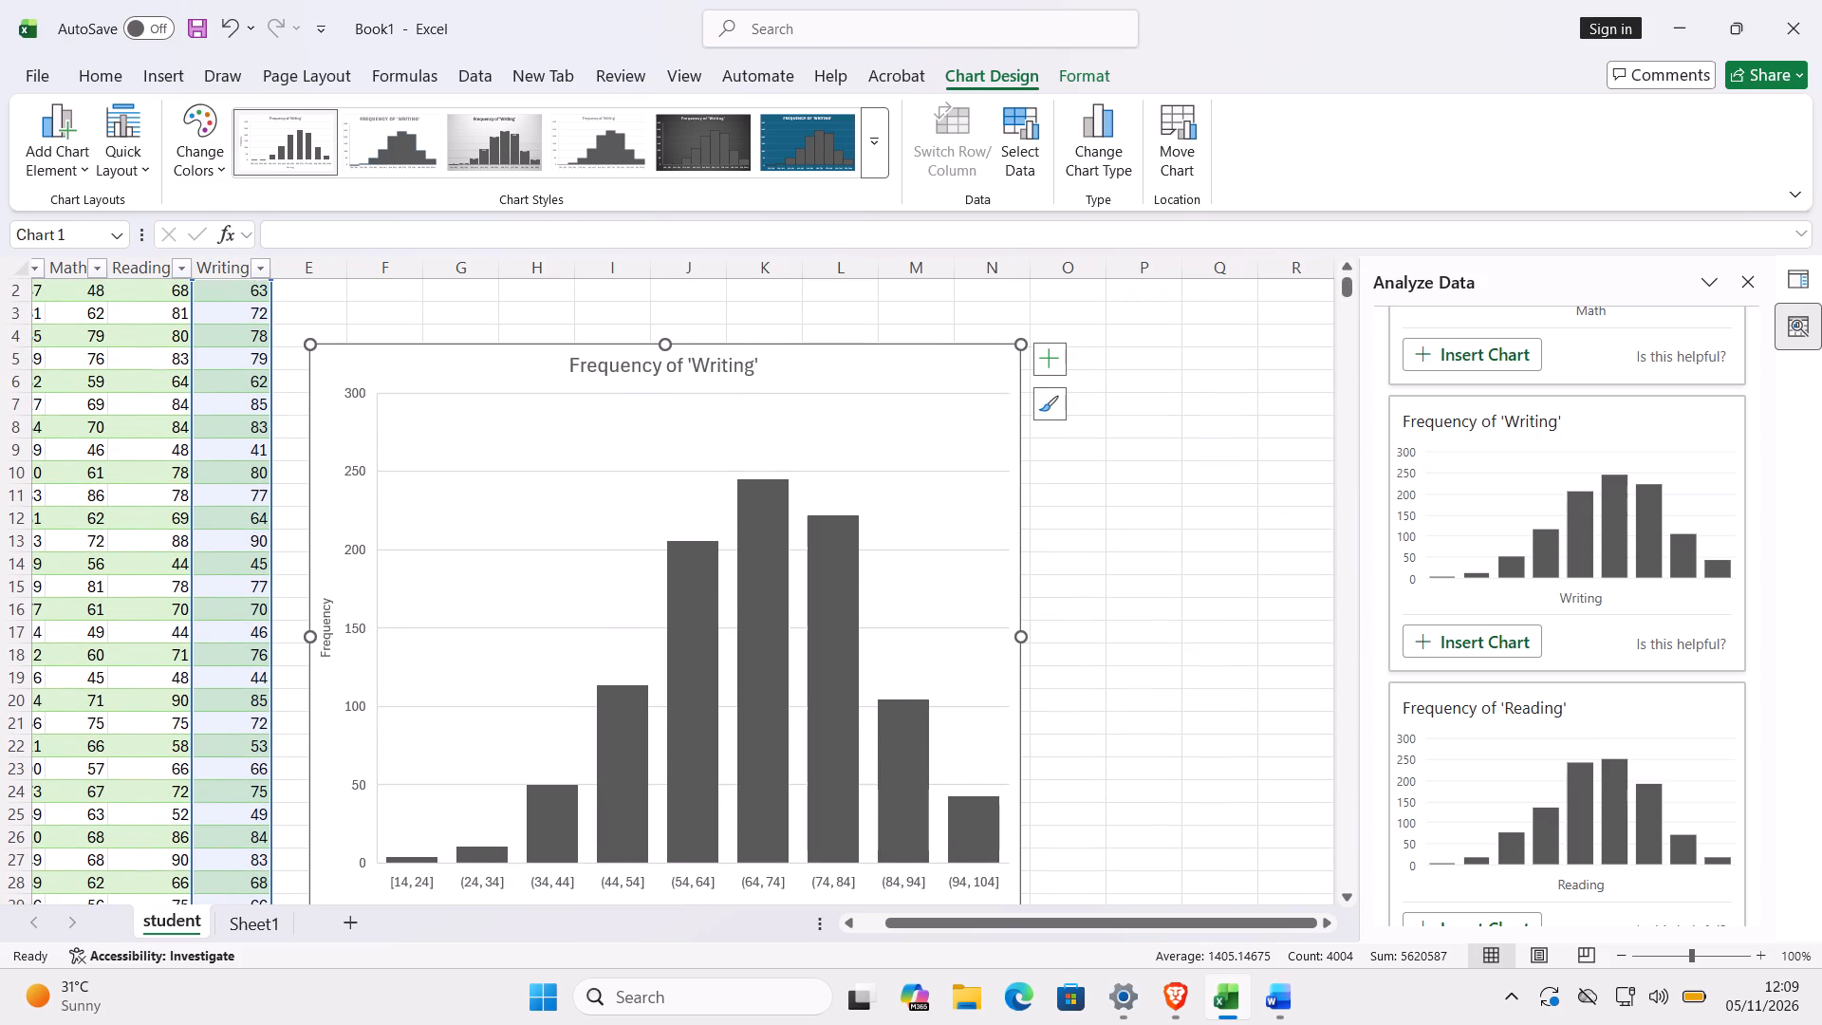
pyautogui.doubleClick(1347, 898)
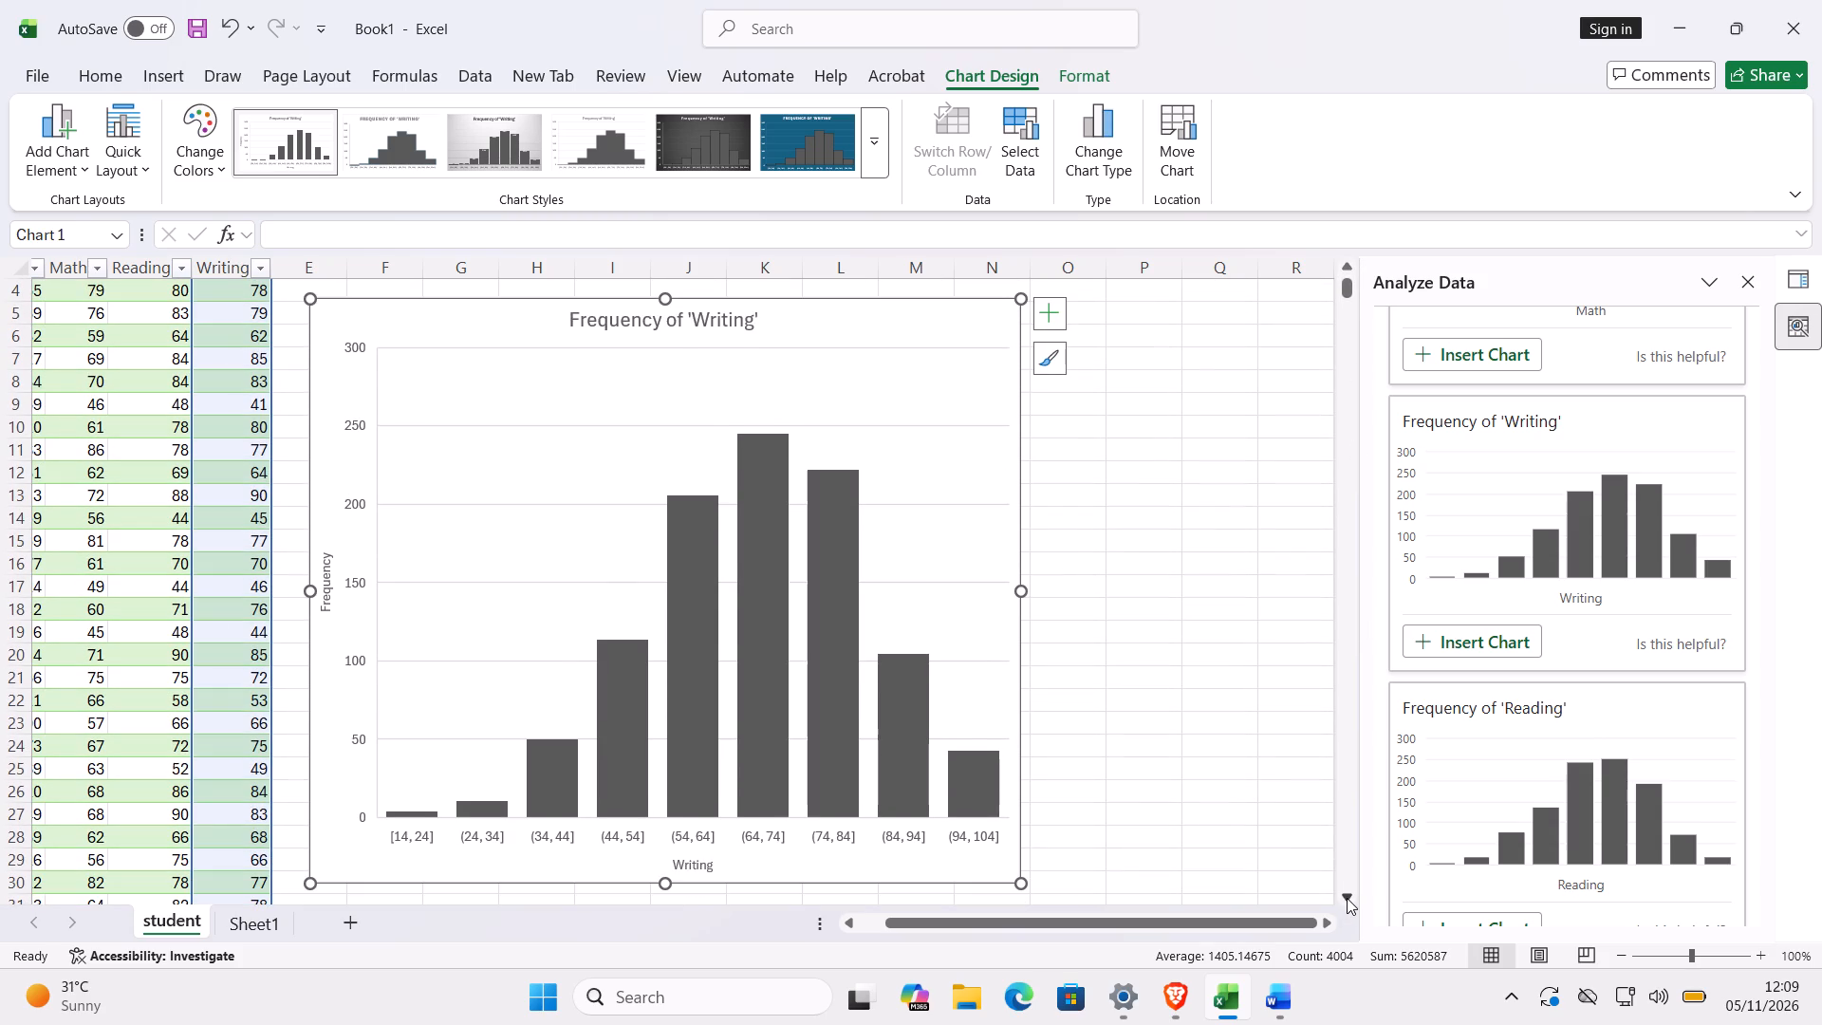
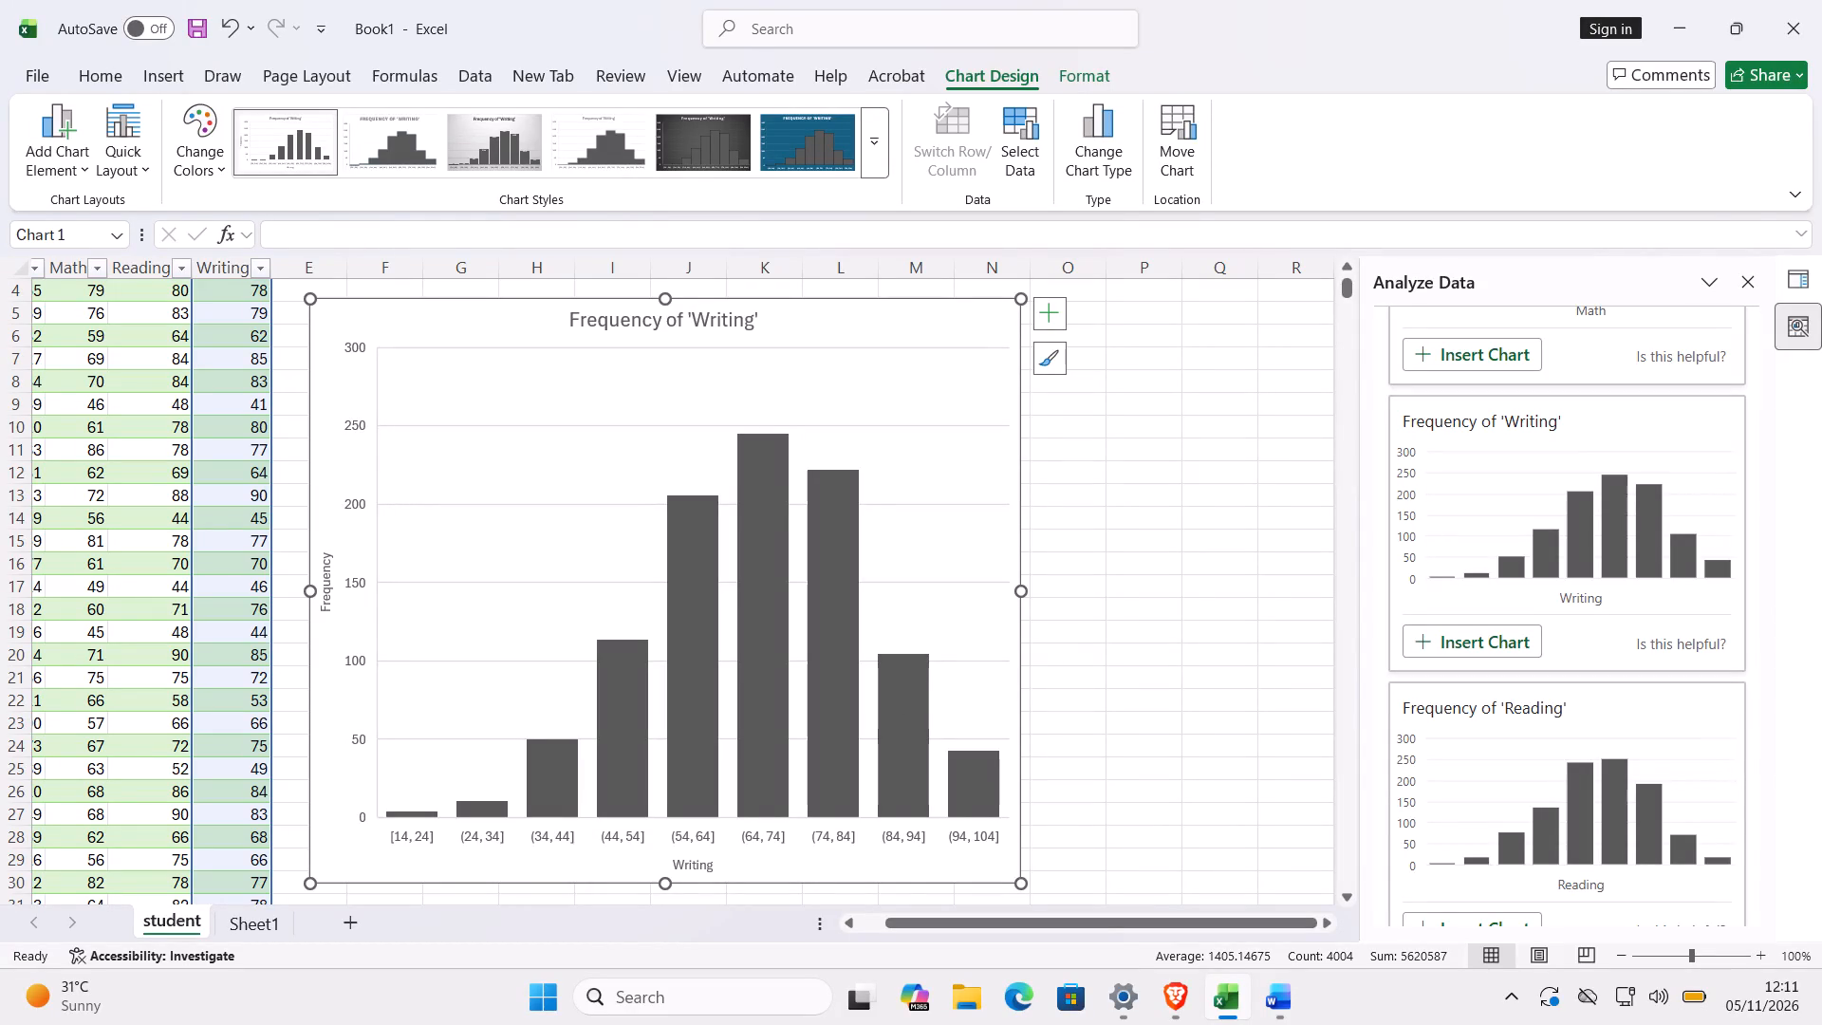
# Nudge the Frequency of 'Writing' chart slightly up and closer to the scores table, then deselect it.
pyautogui.press('Down')
pyautogui.press('Down')
pyautogui.press('Up')
pyautogui.press('Up')
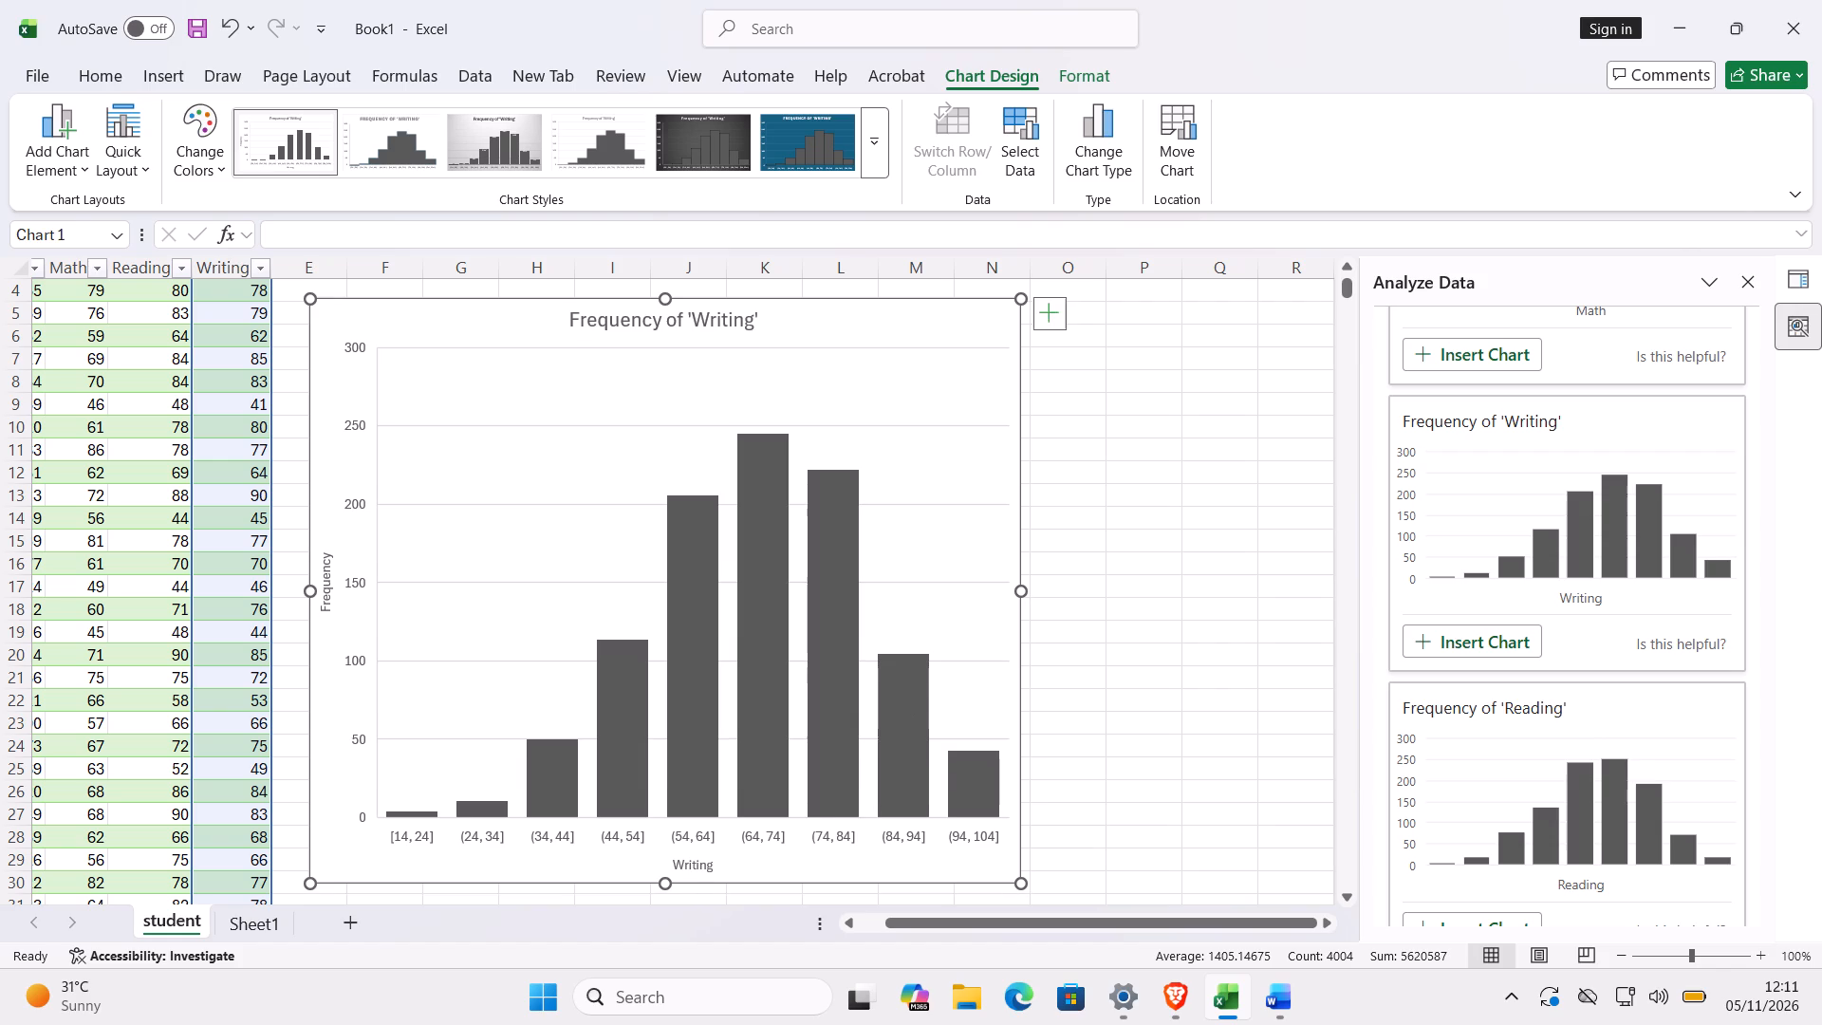
pyautogui.press('Up')
pyautogui.press('Up')
pyautogui.press('Up')
pyautogui.press('Up')
pyautogui.press('Up')
pyautogui.press('Up')
pyautogui.press('Up')
pyautogui.press('Up')
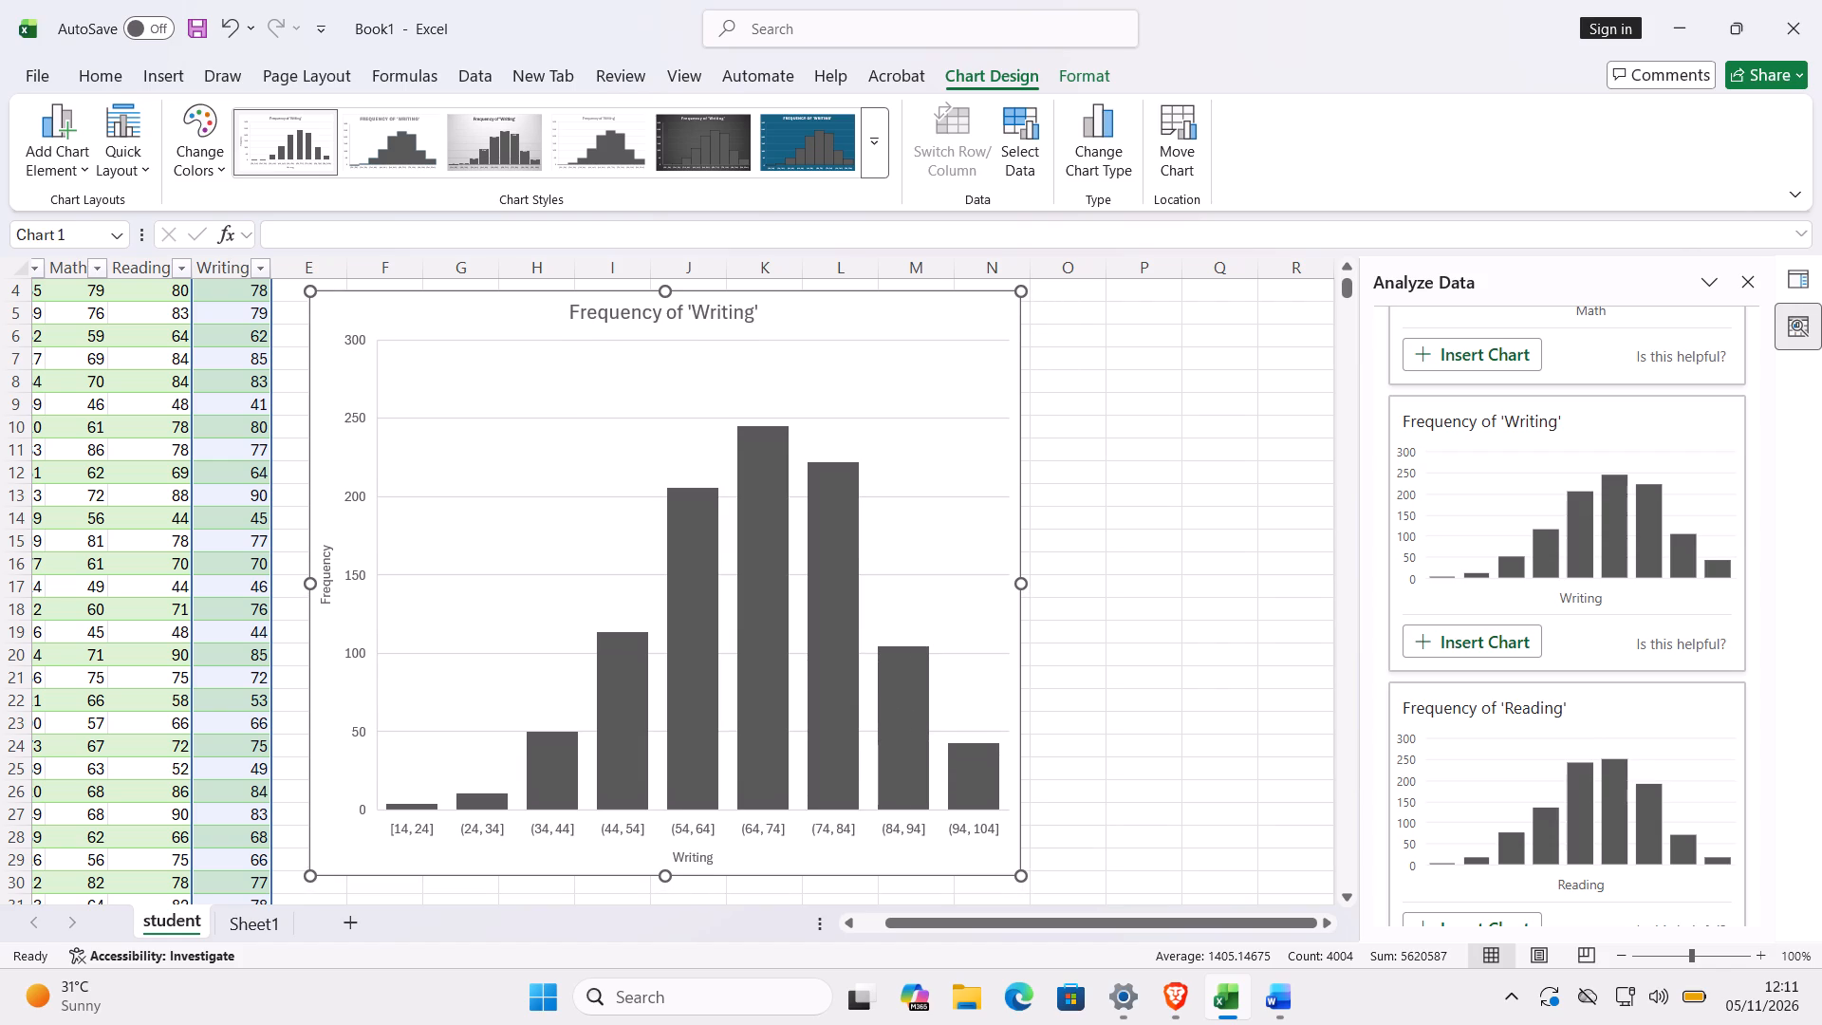
pyautogui.press('Left')
pyautogui.press('Left')
pyautogui.press('Left')
pyautogui.press('Left')
pyautogui.press('Left')
pyautogui.press('Left')
pyautogui.press('Left')
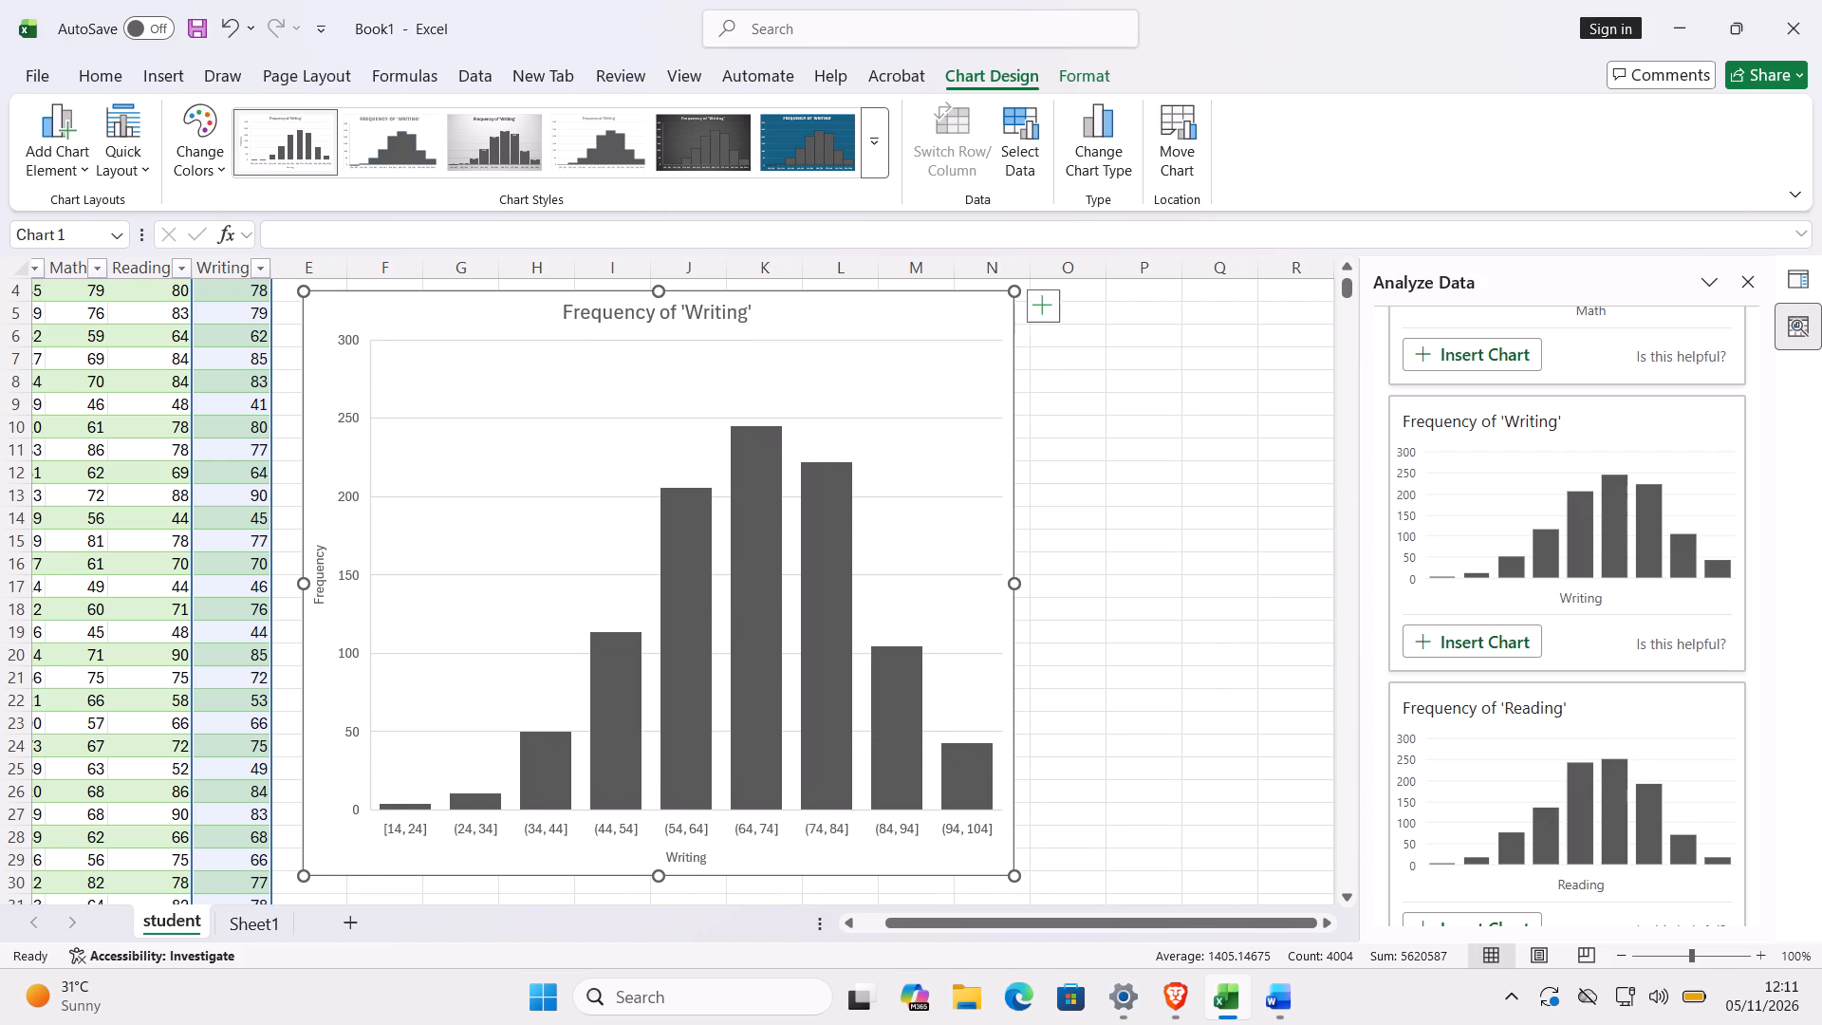
pyautogui.press('Left')
pyautogui.press('Left')
pyautogui.press('Left')
pyautogui.press('Left')
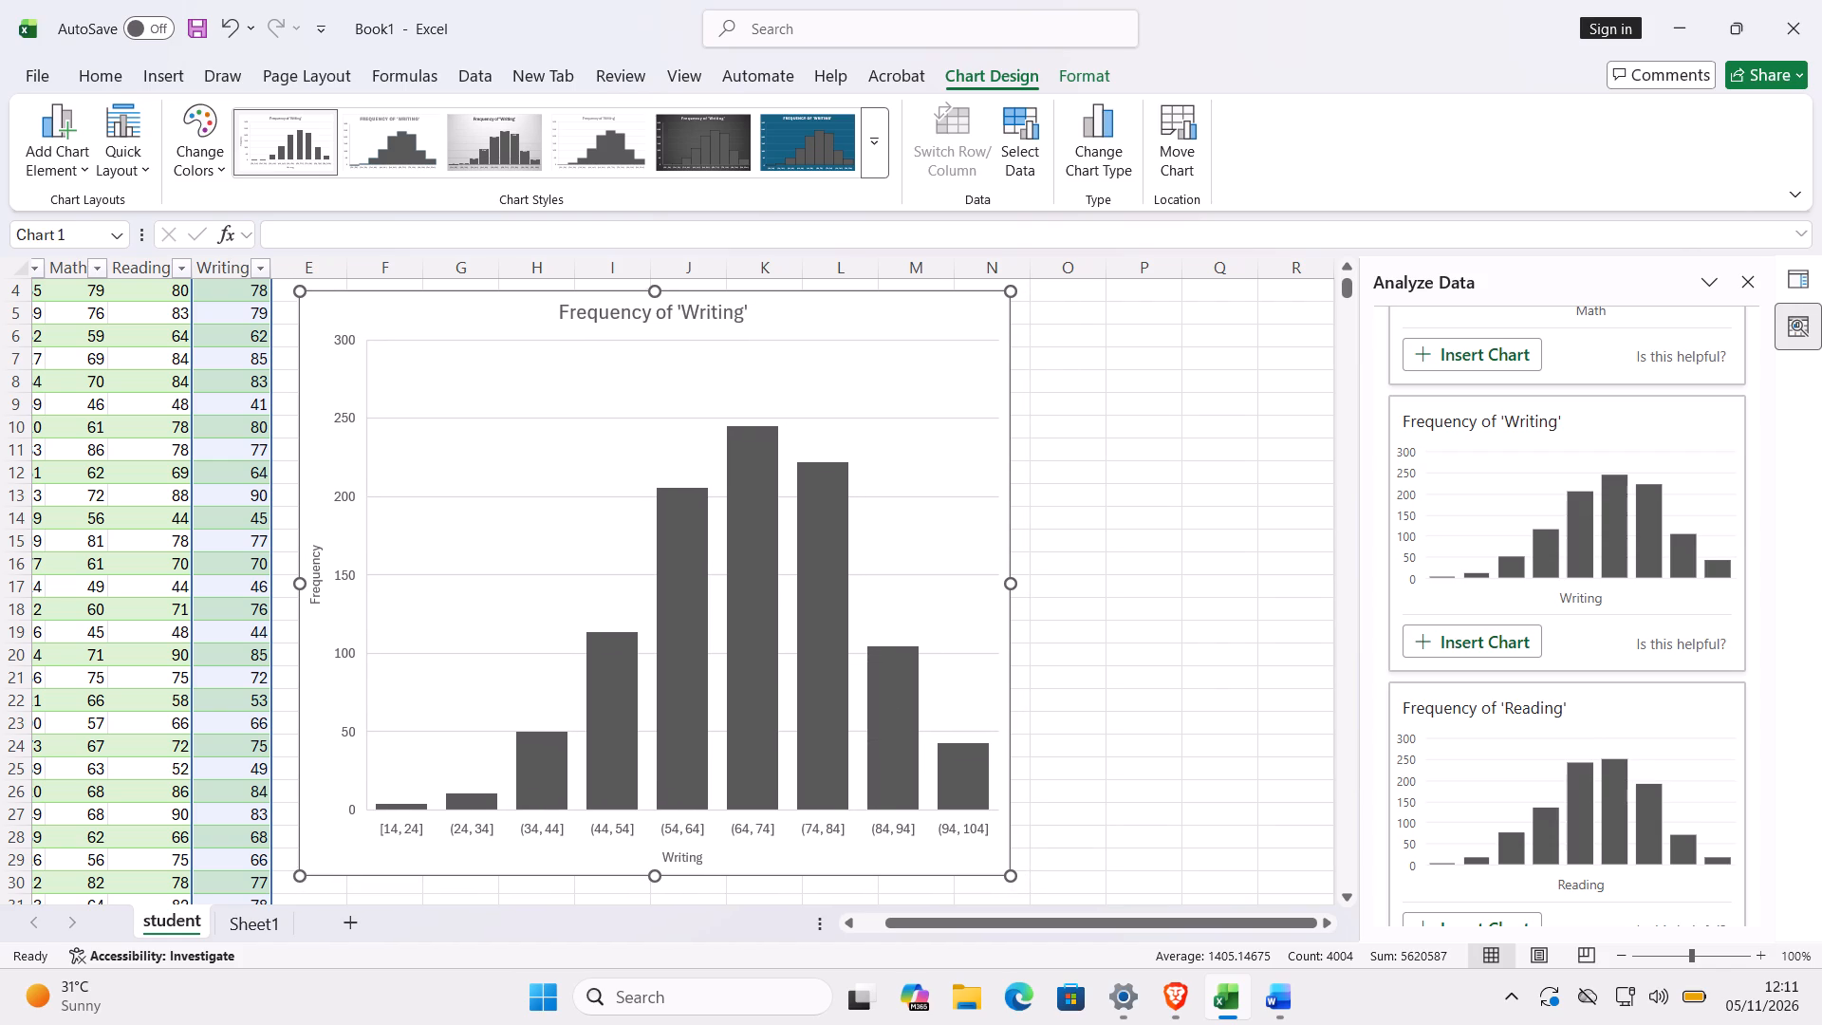
pyautogui.click(1264, 666)
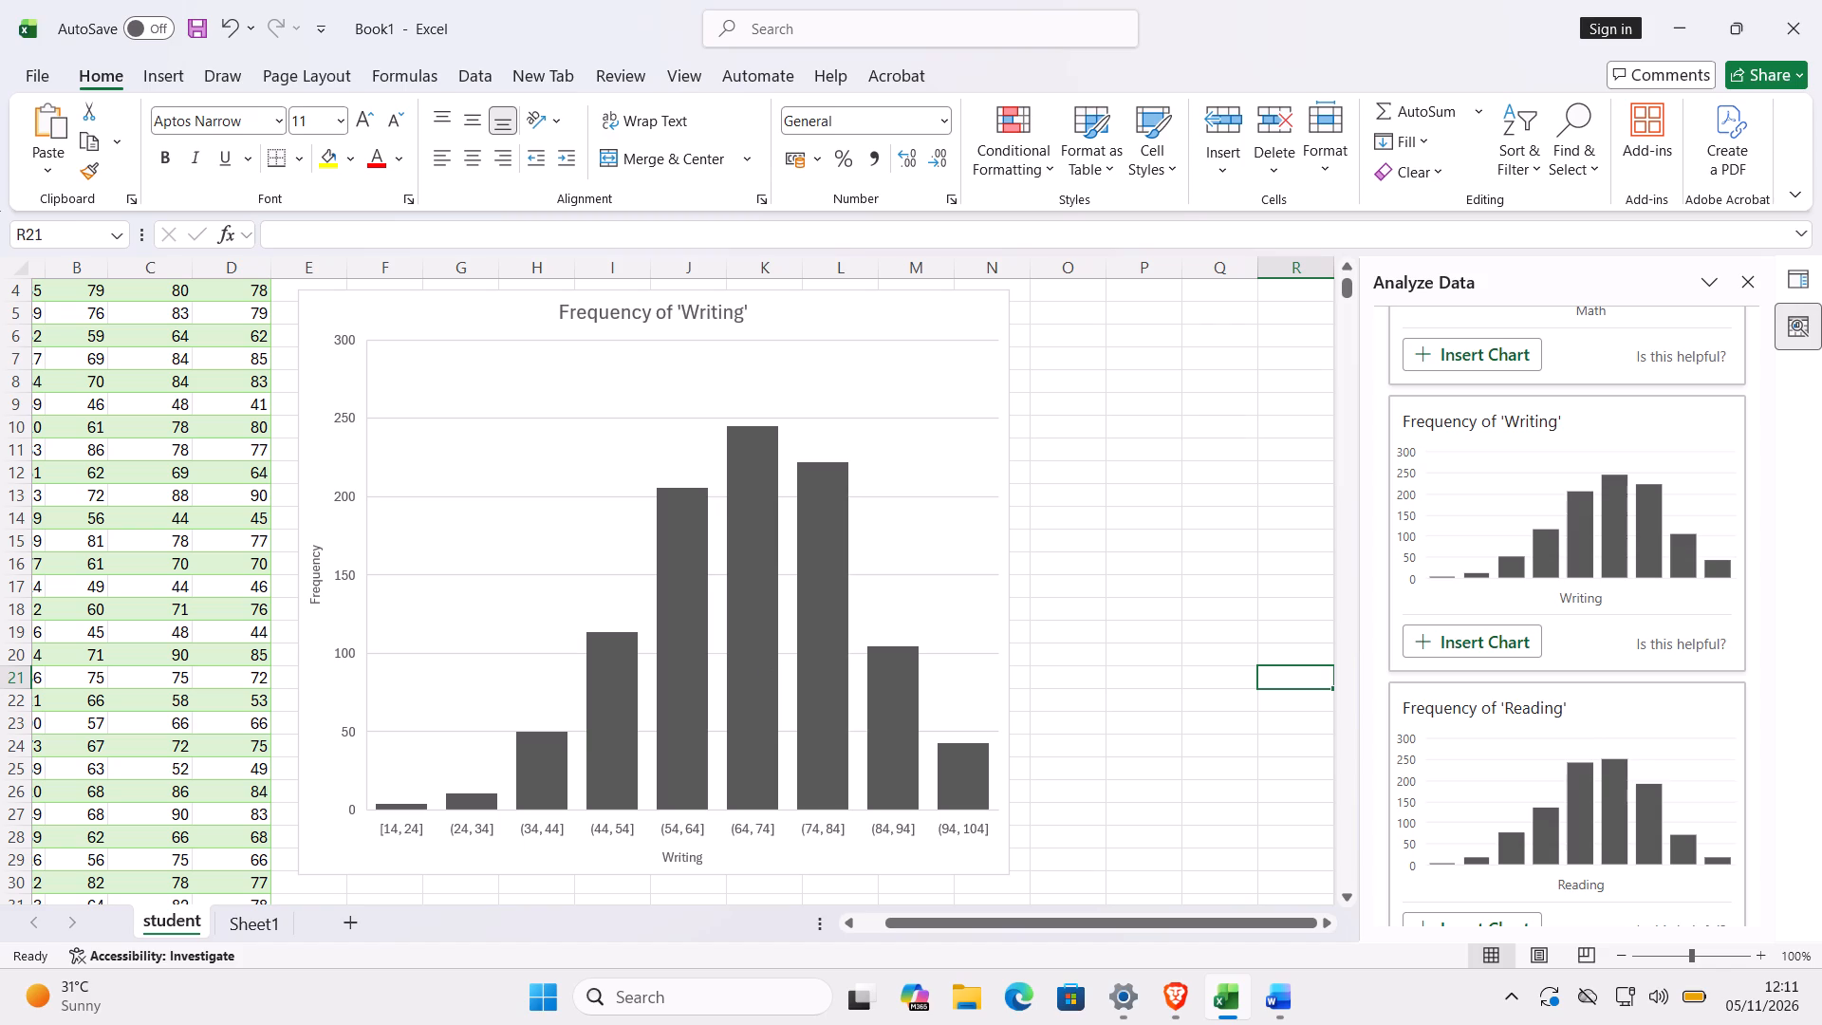
# Insert the suggested Frequency of 'Reading' chart into the student sheet.
pyautogui.press('Down')
pyautogui.press('Down')
pyautogui.press('Down')
pyautogui.press('Down')
pyautogui.press('Down')
pyautogui.press('Down')
pyautogui.press('Down')
pyautogui.press('Down')
pyautogui.press('Down')
pyautogui.press('Down')
pyautogui.press('Down')
pyautogui.press('Down')
pyautogui.press('Down')
pyautogui.press('Down')
pyautogui.press('Down')
pyautogui.press('Down')
pyautogui.press('Down')
pyautogui.press('Down')
pyautogui.press('Down')
pyautogui.press('Down')
pyautogui.press('Down')
pyautogui.press('Down')
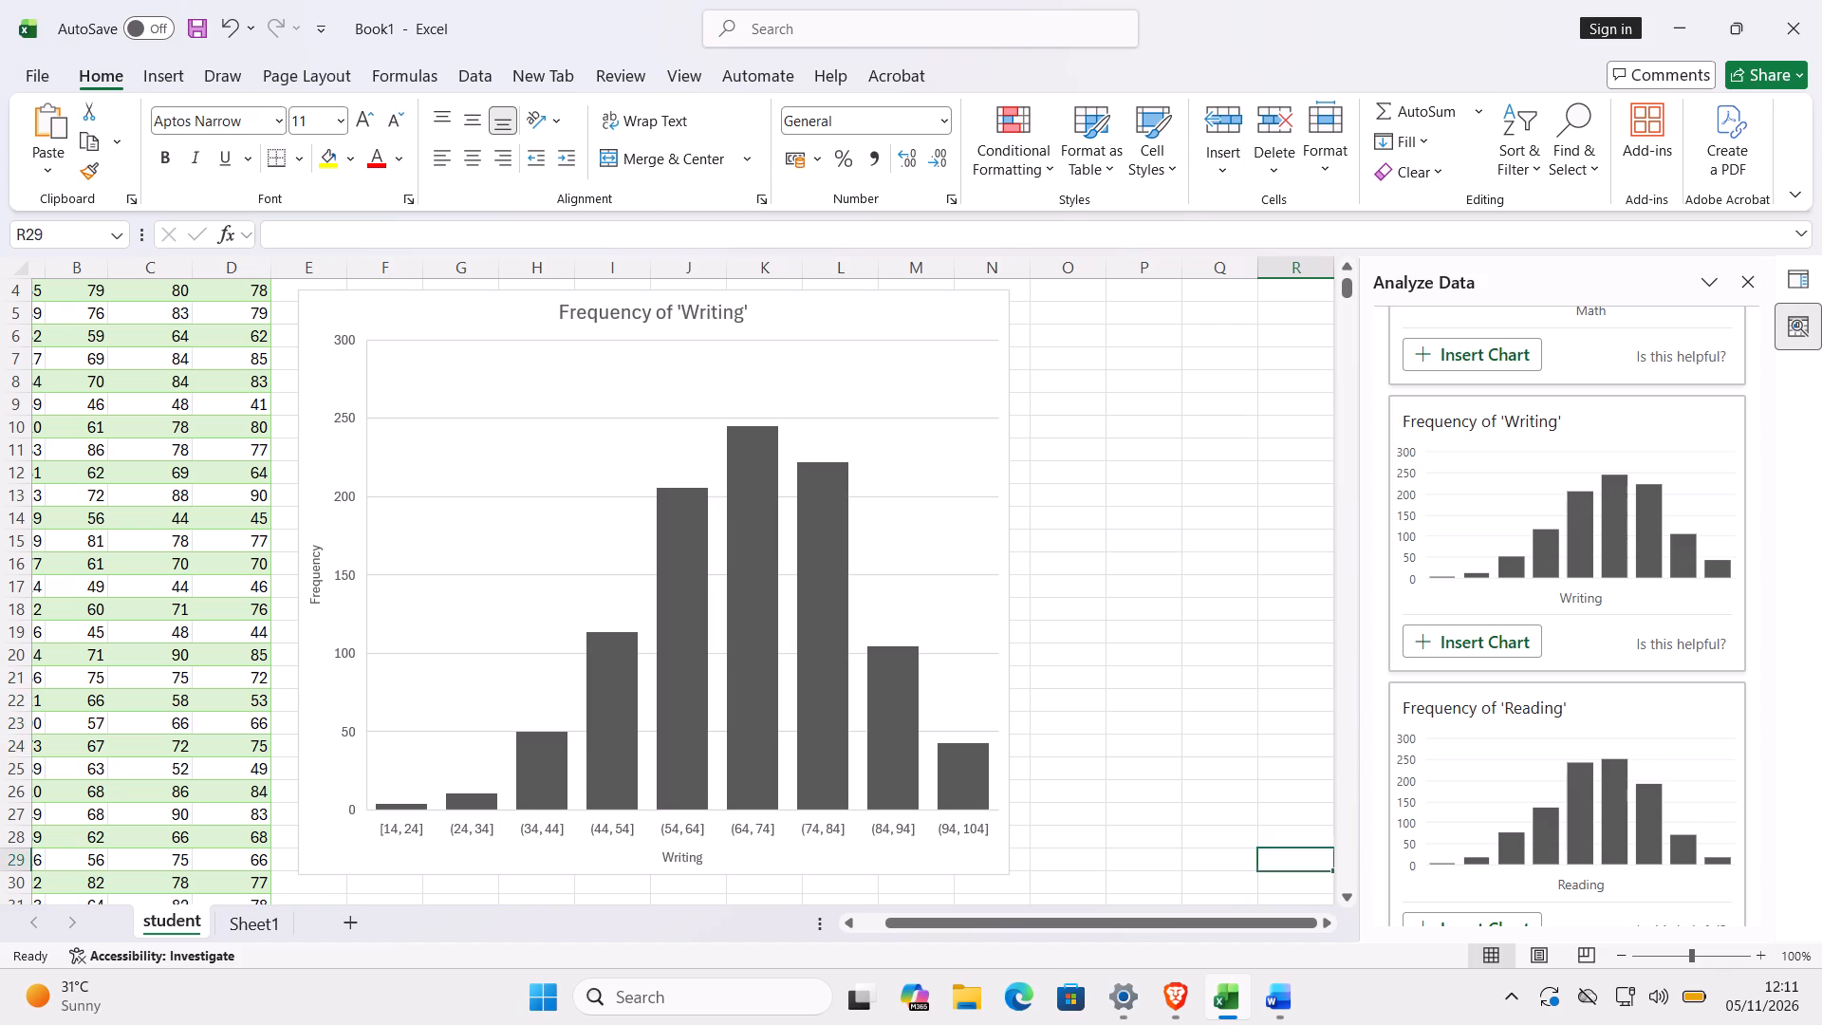
pyautogui.press('Down')
pyautogui.press('Down')
pyautogui.press('Down')
pyautogui.press('Down')
pyautogui.press('Down')
pyautogui.press('Down')
pyautogui.press('Down')
pyautogui.press('Down')
pyautogui.press('Down')
pyautogui.press('Down')
pyautogui.press('Down')
pyautogui.press('Down')
pyautogui.press('Down')
pyautogui.press('Down')
pyautogui.press('Down')
pyautogui.press('Down')
pyautogui.press('Down')
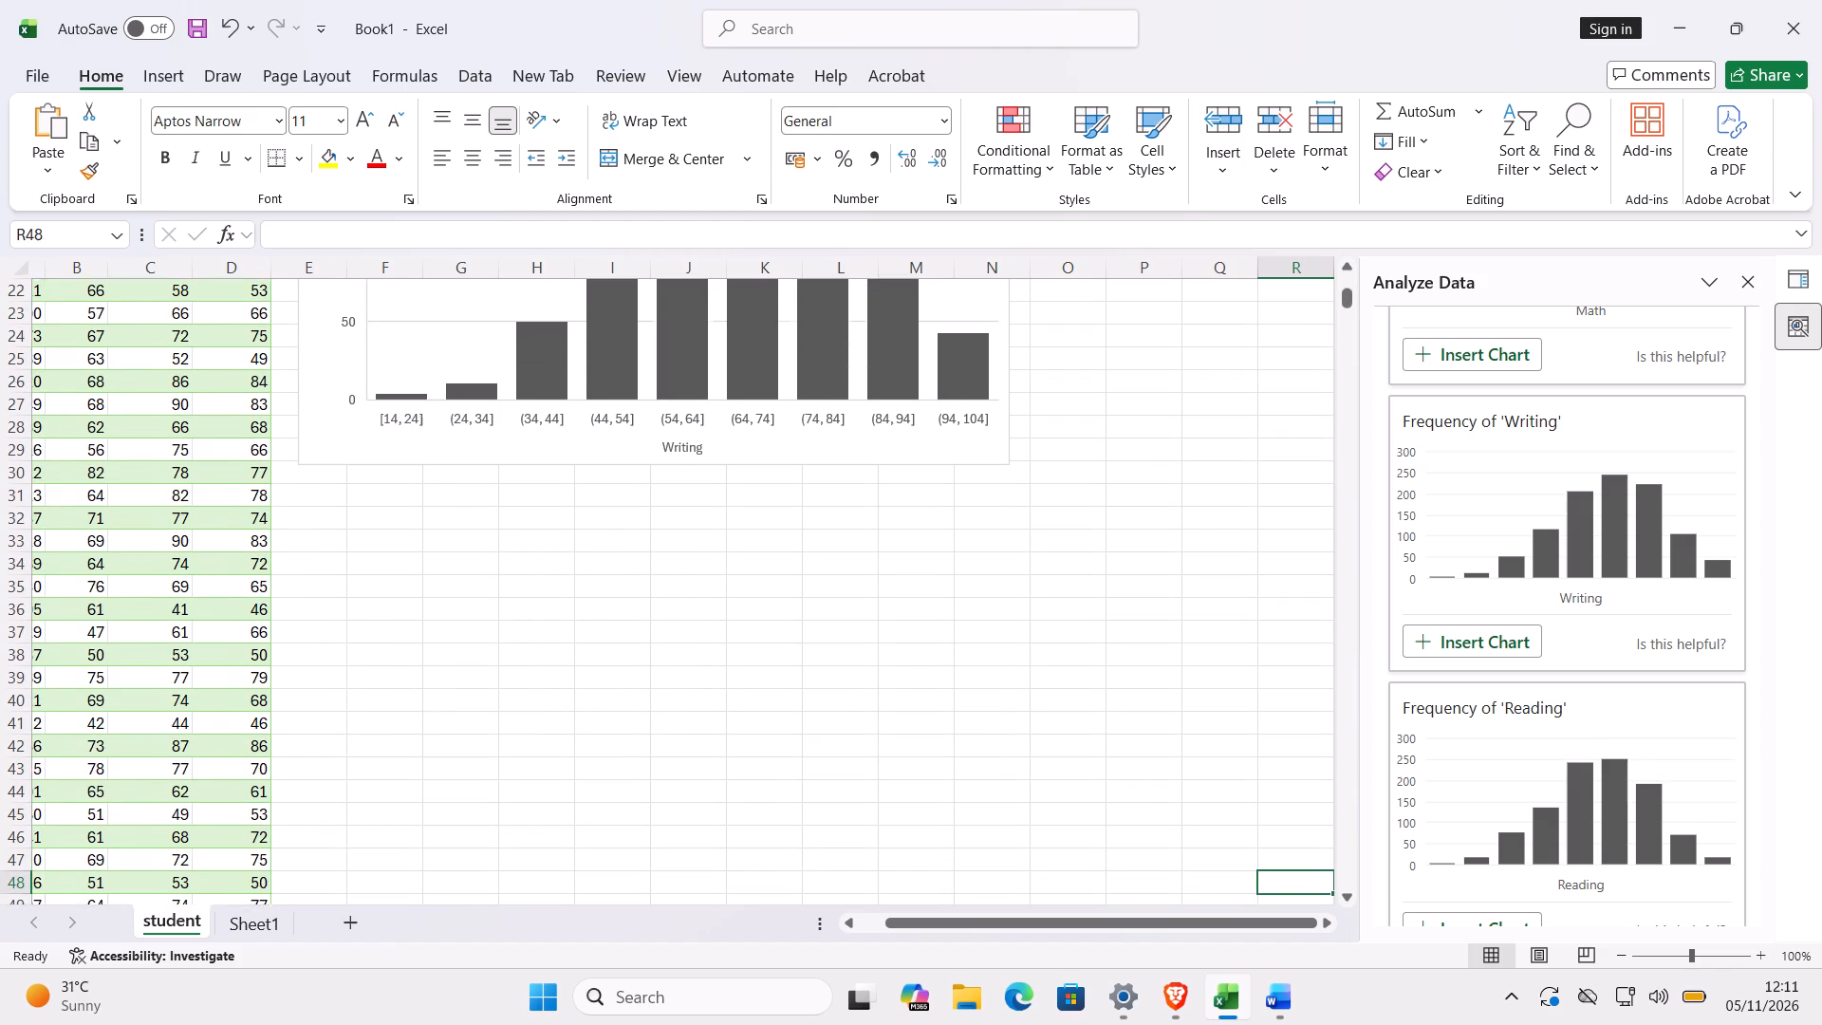
pyautogui.press('Down')
pyautogui.press('Down')
pyautogui.press('Down')
pyautogui.press('Down')
pyautogui.press('Down')
pyautogui.press('Down')
pyautogui.press('Down')
pyautogui.press('Down')
pyautogui.press('Down')
pyautogui.press('Down')
pyautogui.press('Down')
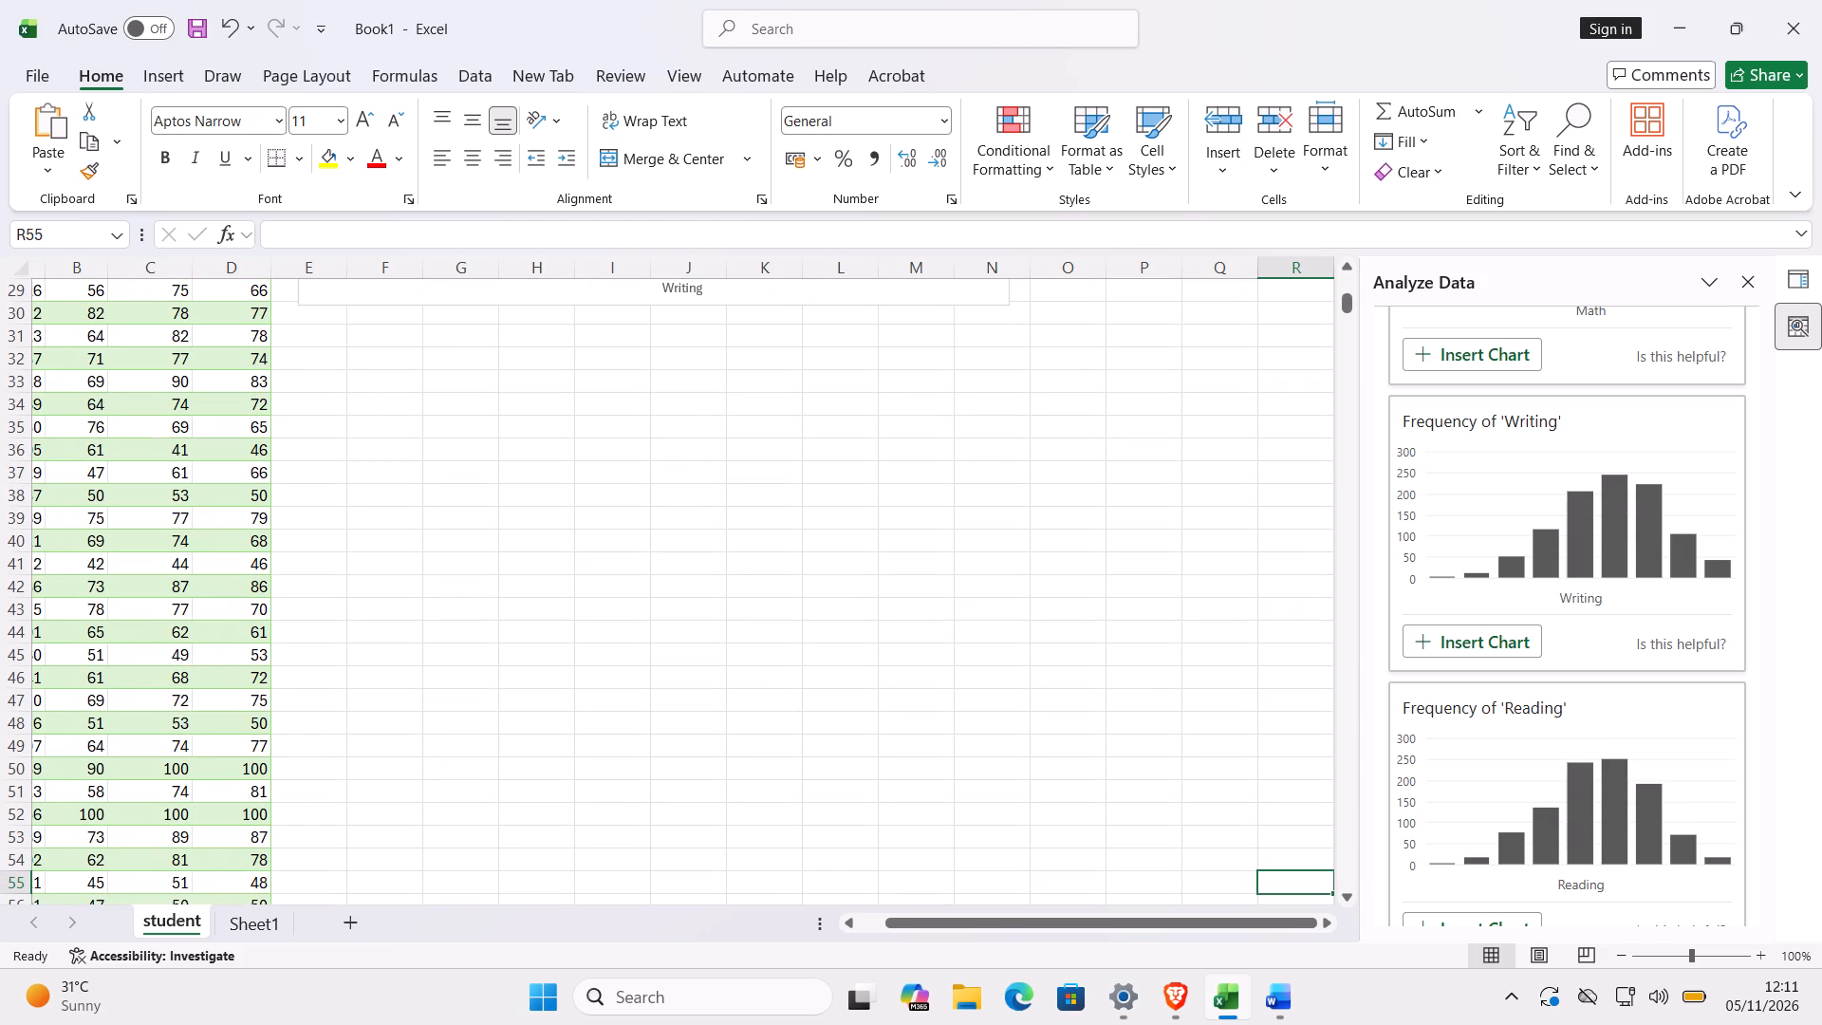
pyautogui.click(1470, 915)
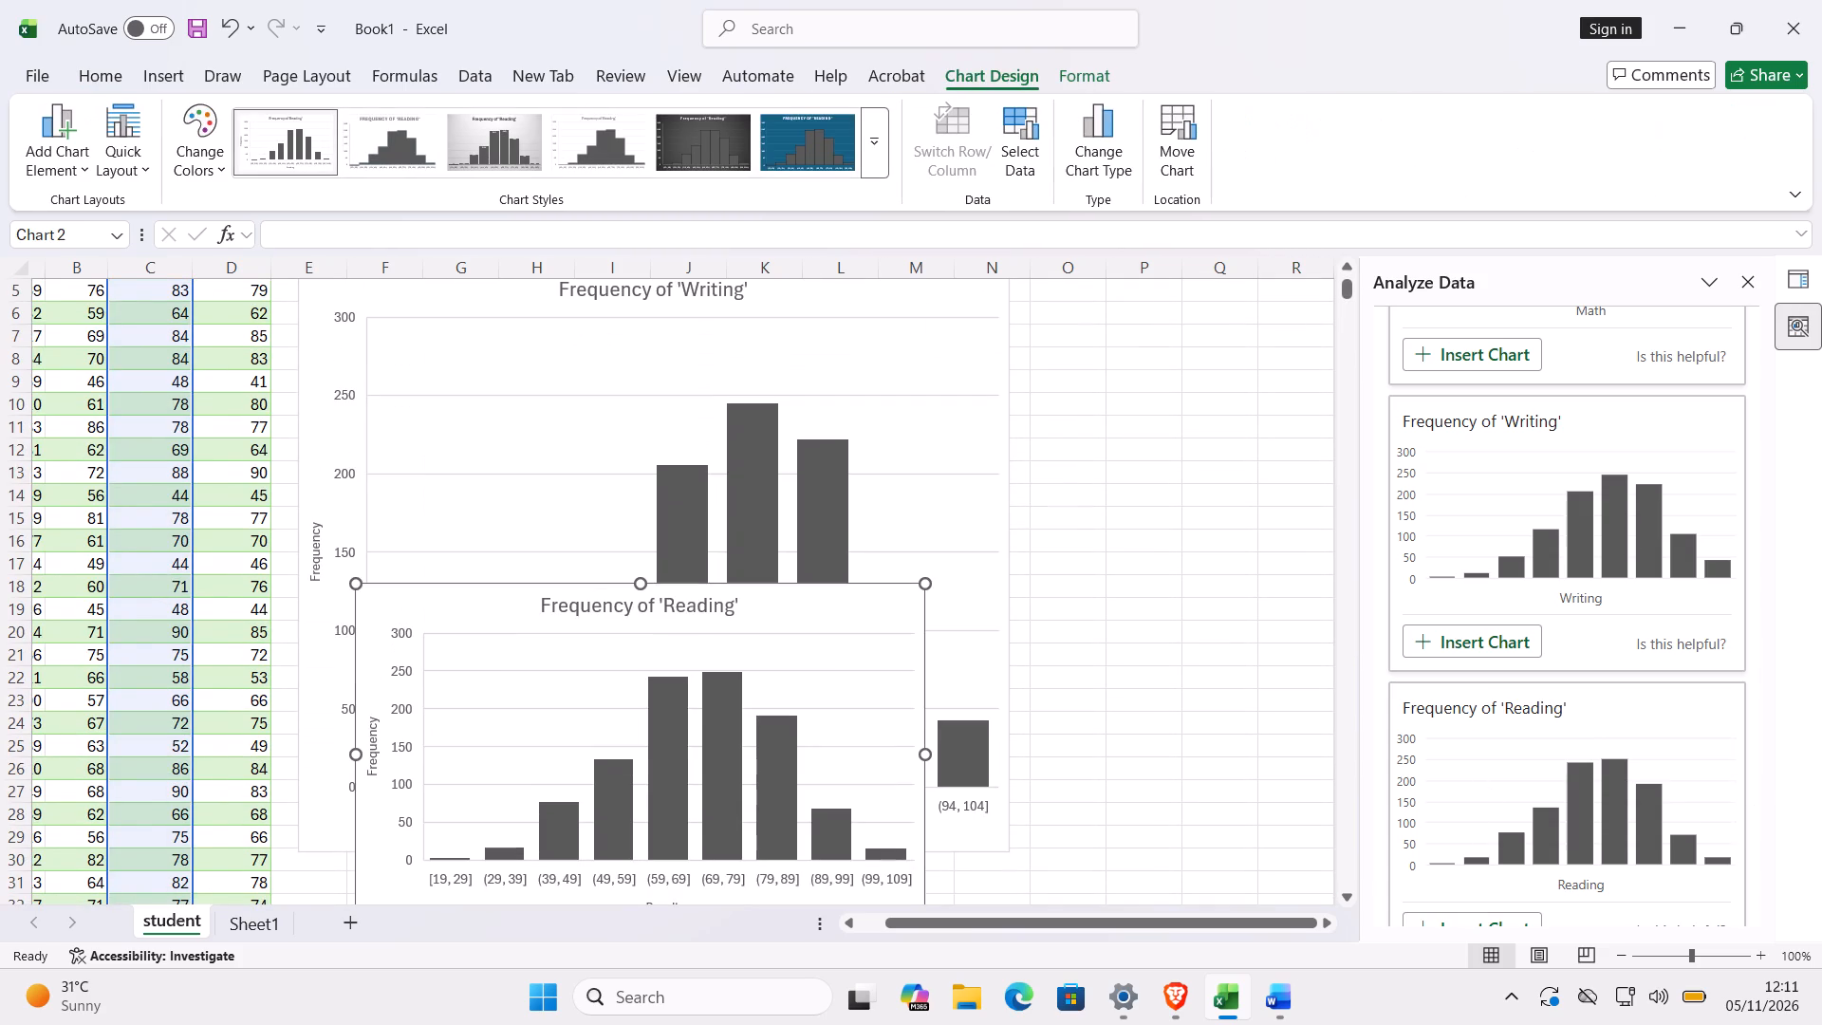
# Move the Frequency of 'Reading' chart down until it sits just below the Writing chart, starting at about row 31.
pyautogui.press('Down')
pyautogui.press('Down')
pyautogui.press('Down')
pyautogui.press('Down')
pyautogui.press('Down')
pyautogui.press('Down')
pyautogui.press('Down')
pyautogui.press('Down')
pyautogui.press('Down')
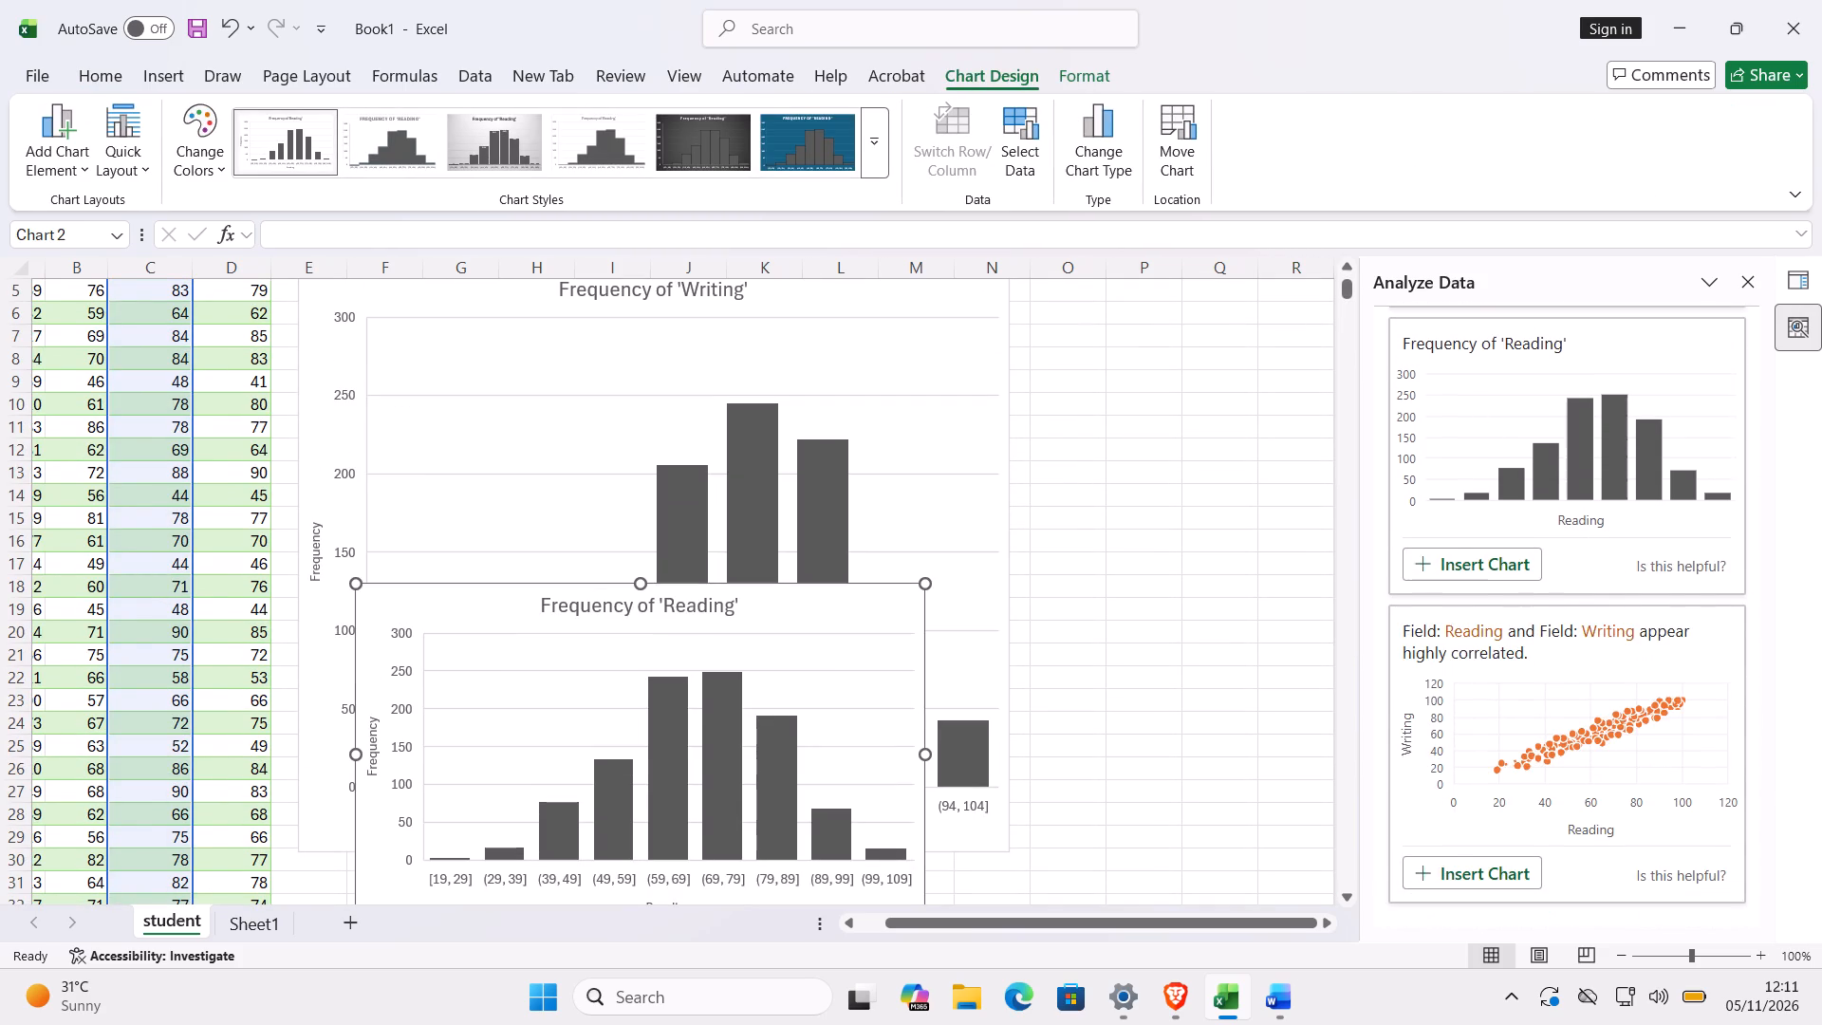
pyautogui.click(878, 790)
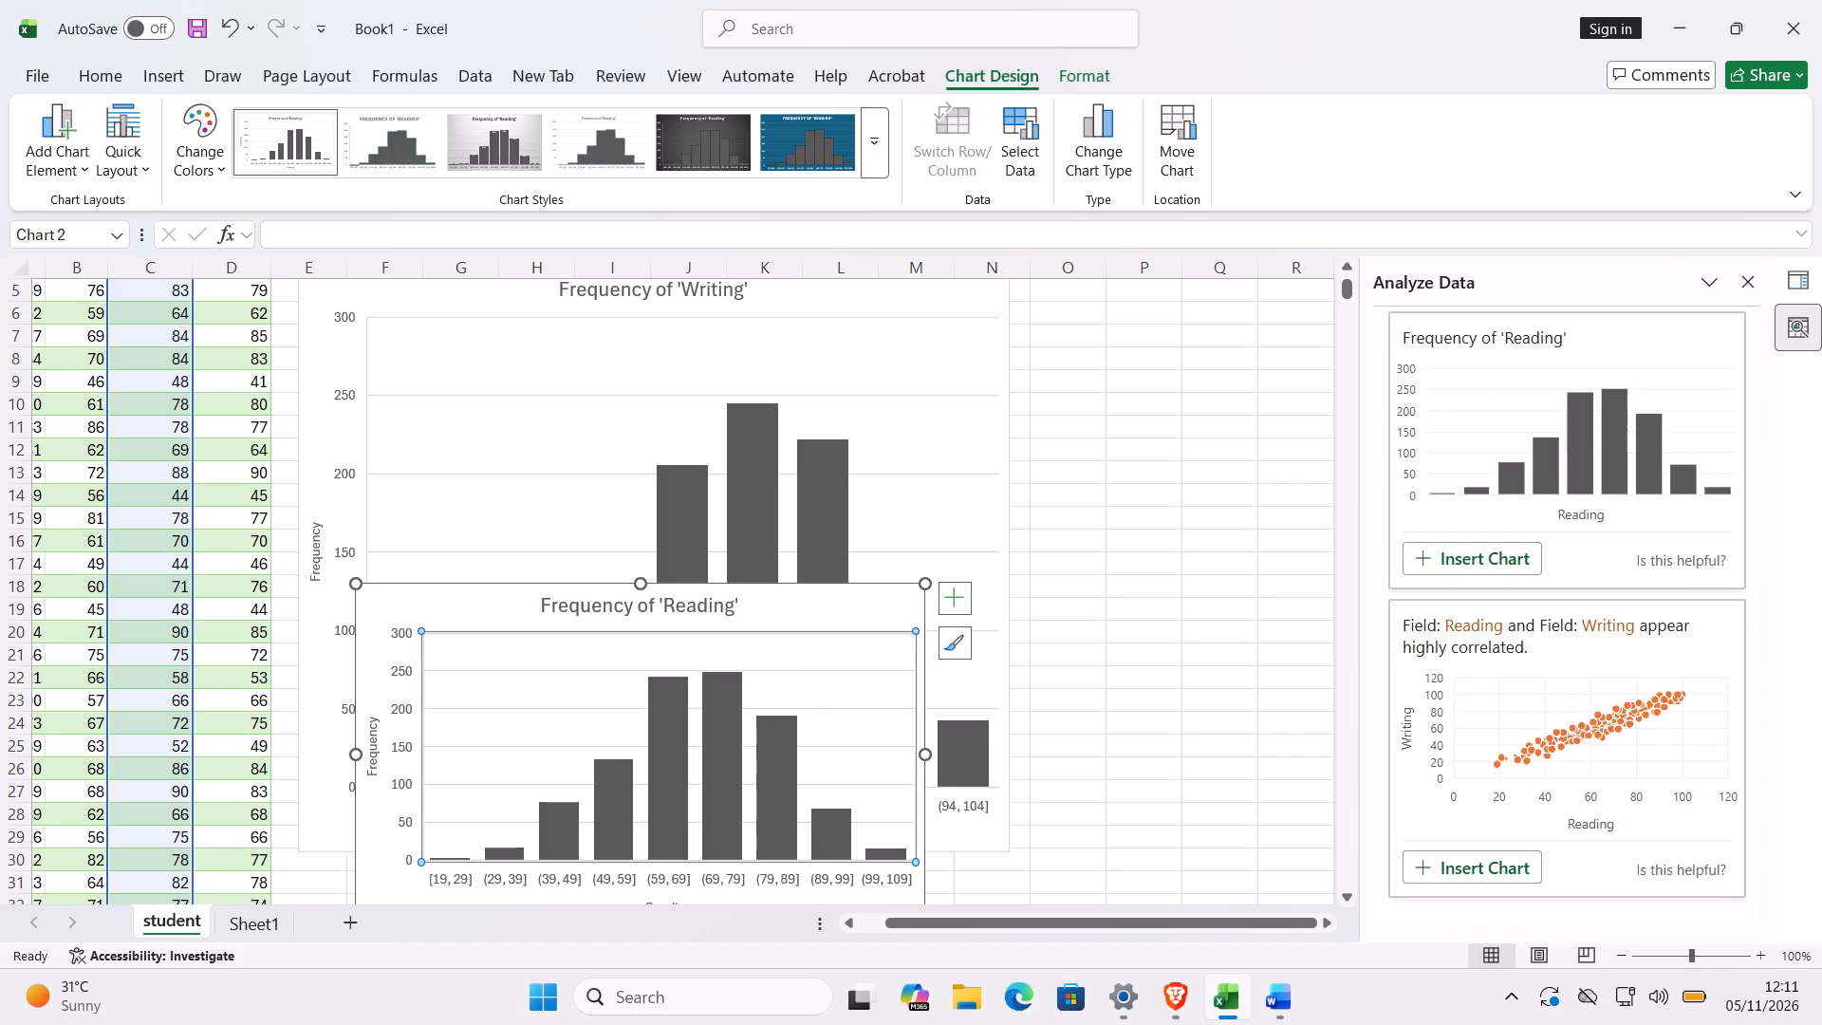
pyautogui.click(826, 603)
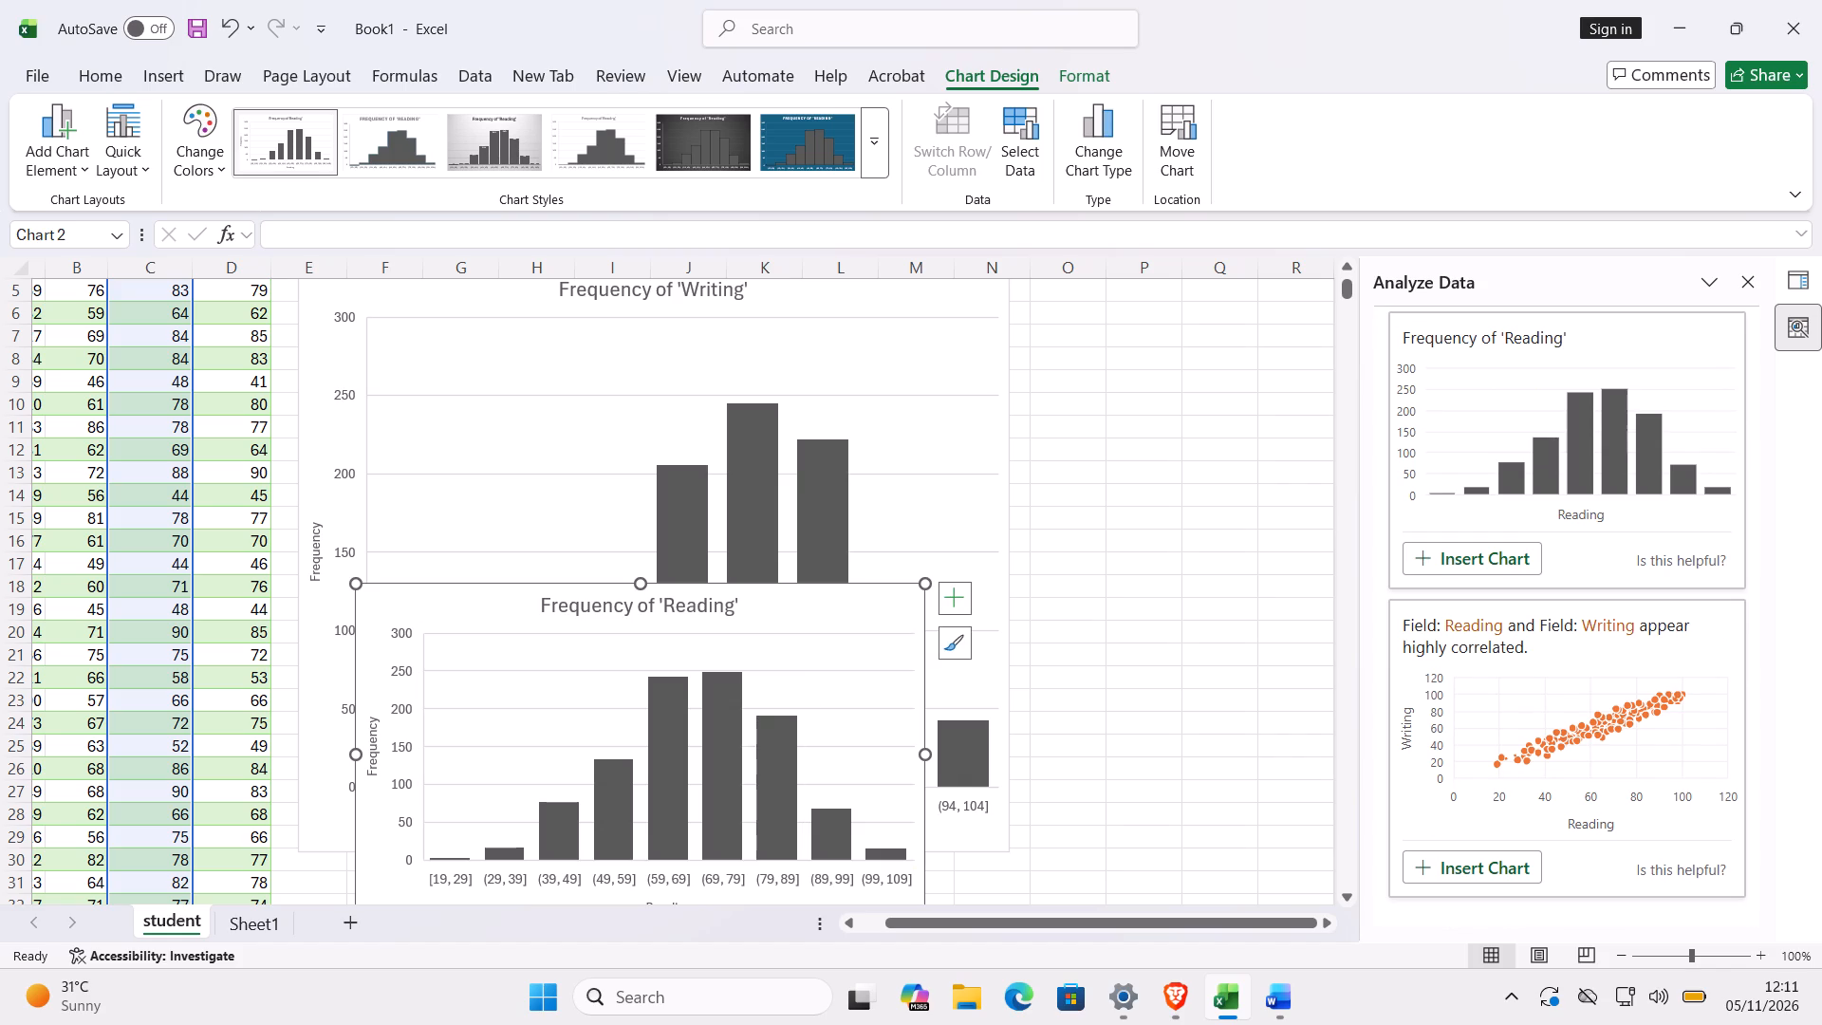
pyautogui.press('Down')
pyautogui.press('Down')
pyautogui.press('Down')
pyautogui.press('Down')
pyautogui.press('Down')
pyautogui.press('Down')
pyautogui.press('Down')
pyautogui.press('Down')
pyautogui.press('Down')
pyautogui.press('Down')
pyautogui.press('Down')
pyautogui.press('Down')
pyautogui.press('Down')
pyautogui.press('Down')
pyautogui.press('Down')
pyautogui.press('Down')
pyautogui.press('Down')
pyautogui.press('Down')
pyautogui.press('Down')
pyautogui.press('Down')
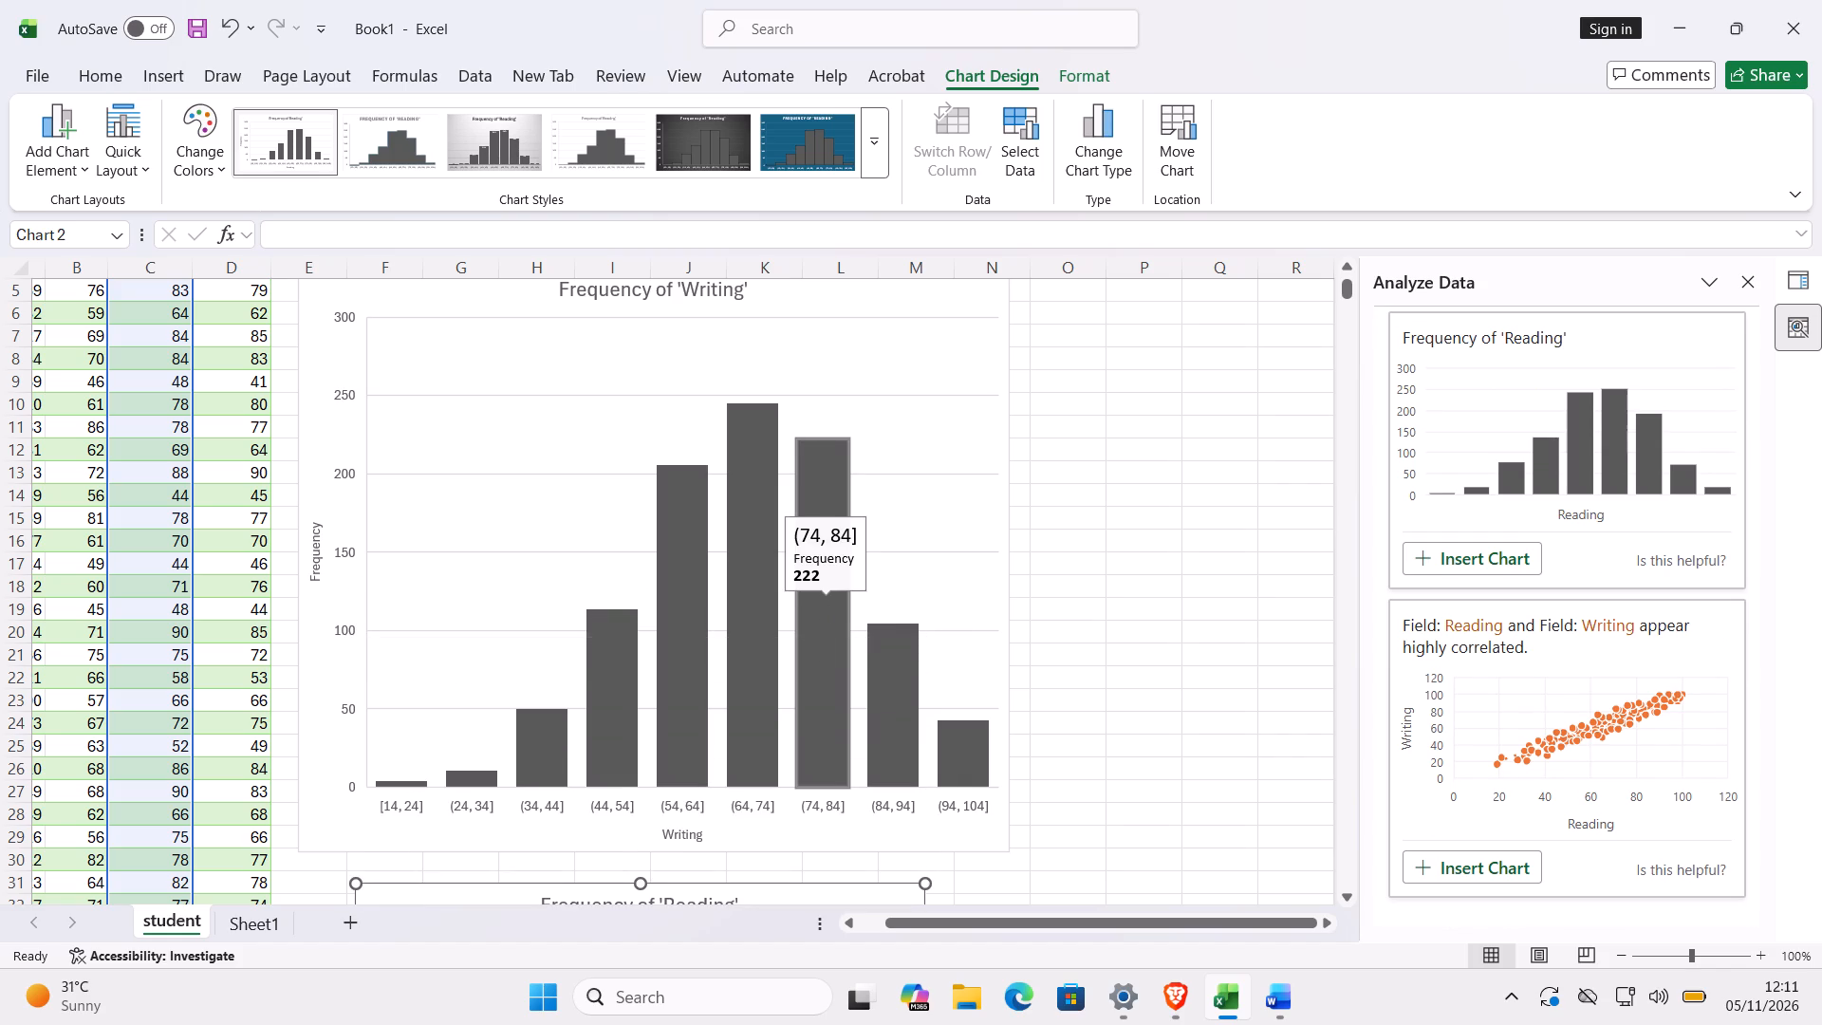
# Enlarge the Frequency of 'Reading' chart to match the Writing chart's width, spanning columns E to N and about rows 31 to 50.
pyautogui.tripleClick(1349, 897)
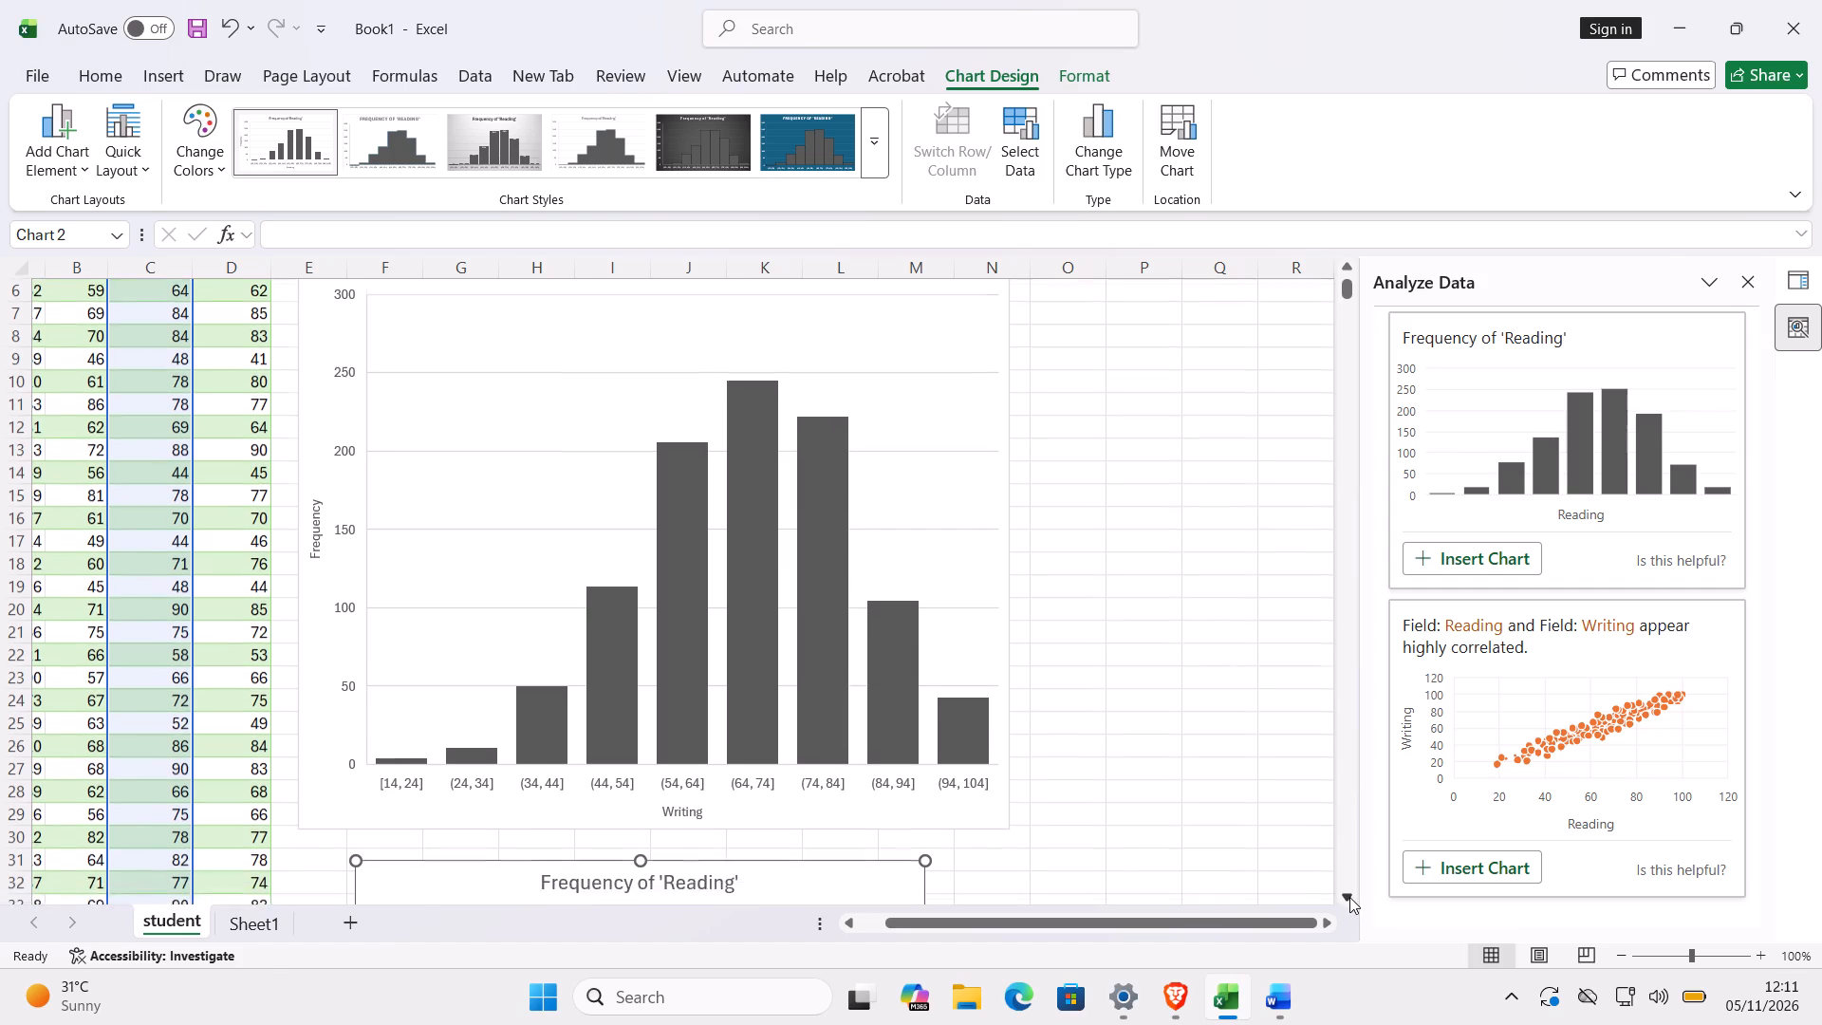
pyautogui.tripleClick(1349, 897)
pyautogui.tripleClick(1349, 897)
pyautogui.tripleClick(1349, 897)
pyautogui.tripleClick(1349, 897)
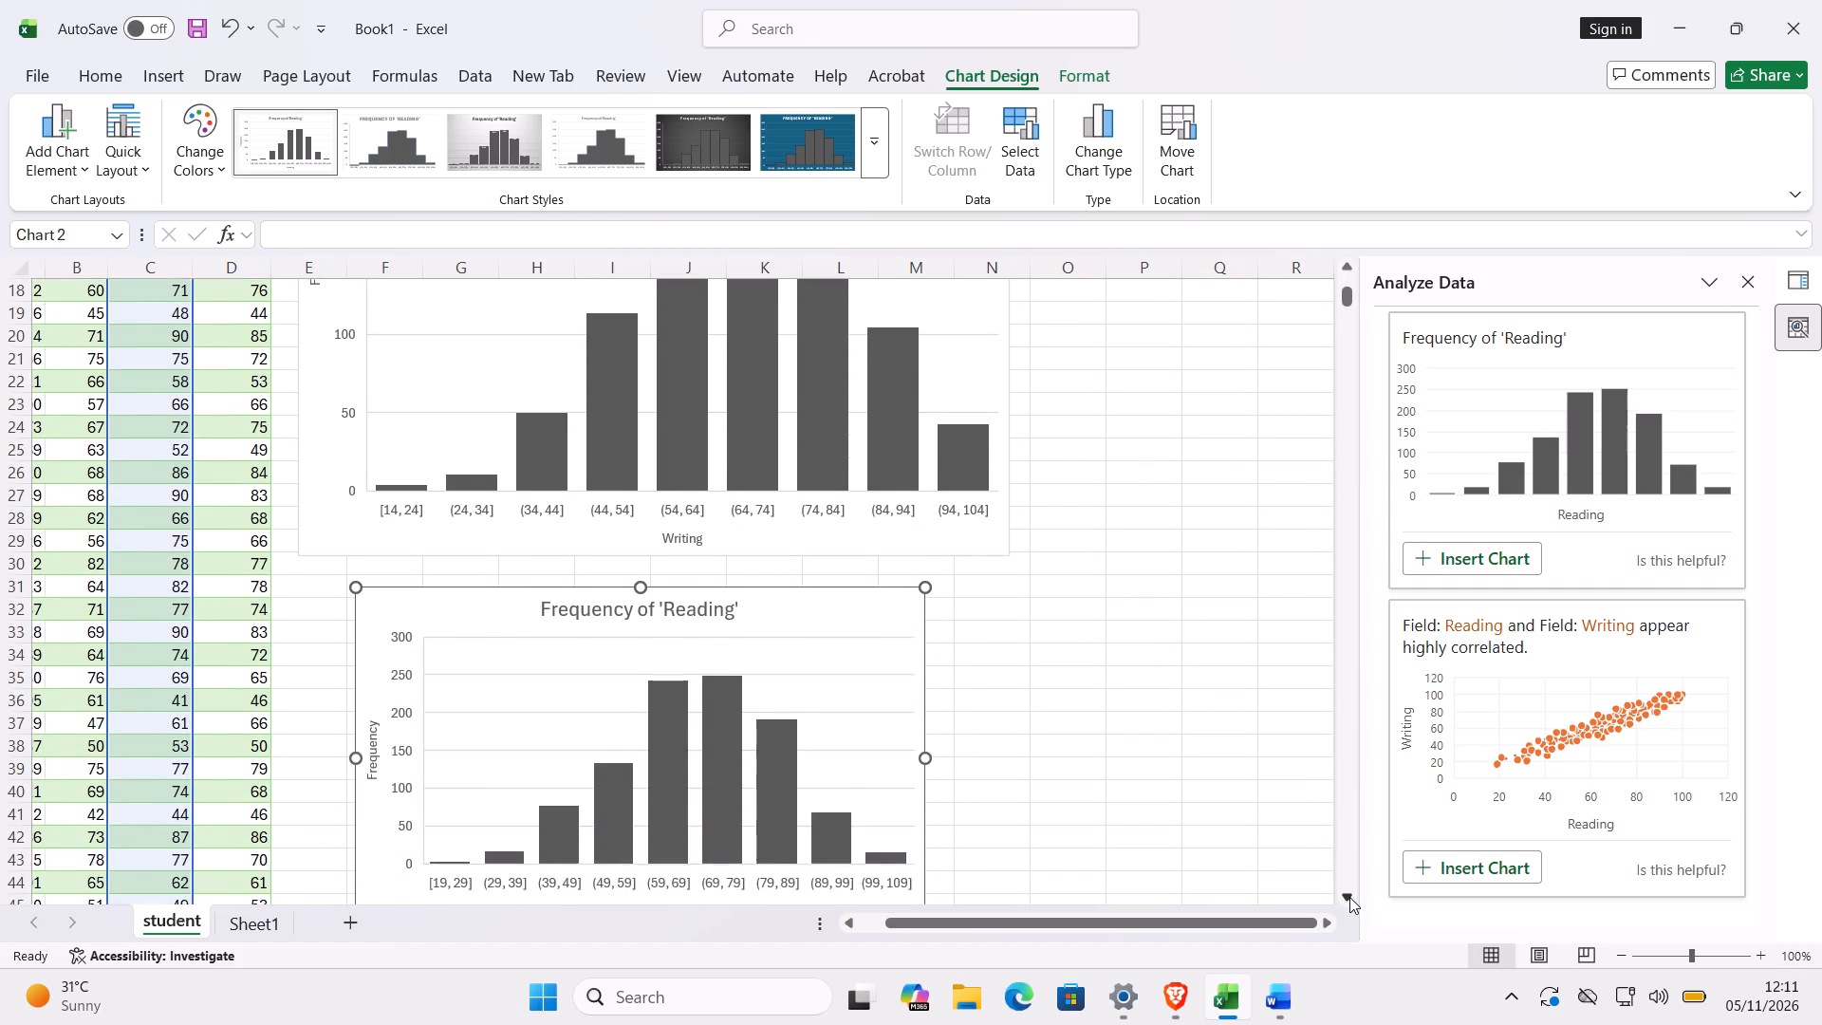
pyautogui.tripleClick(1349, 897)
pyautogui.doubleClick(1349, 897)
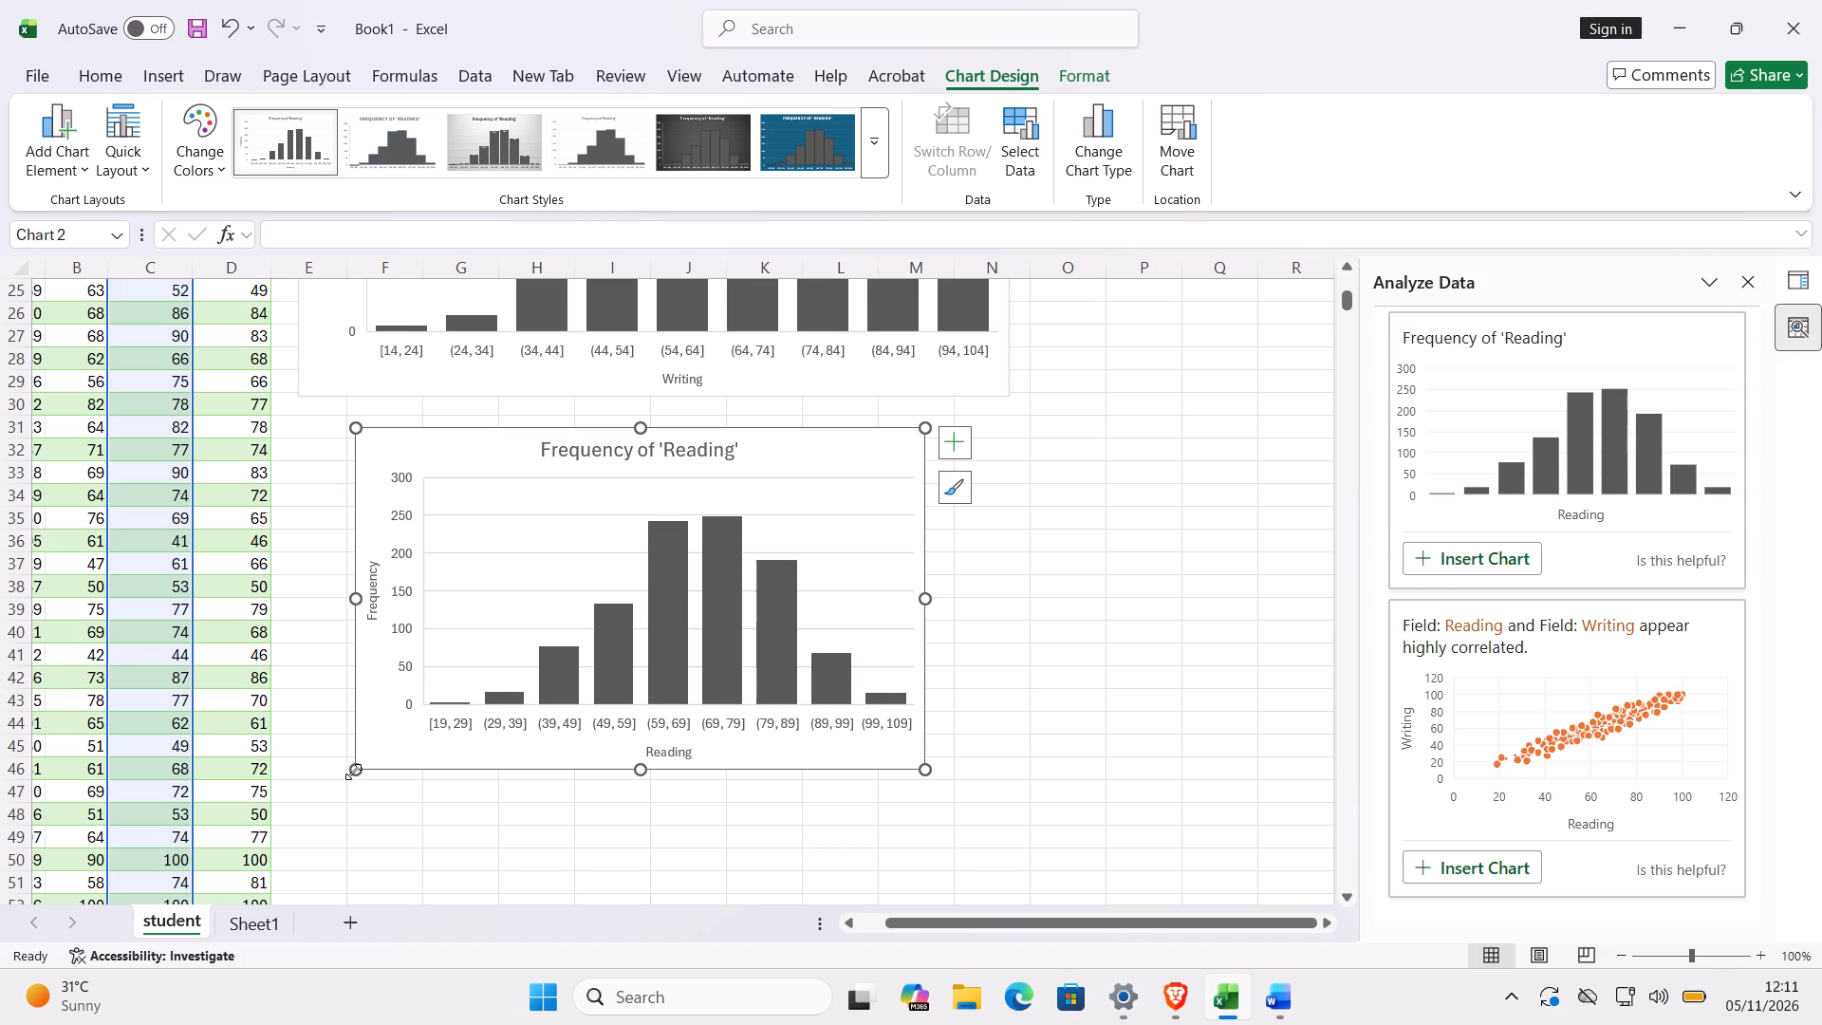
pyautogui.moveTo(353, 772); pyautogui.dragTo(288, 761)
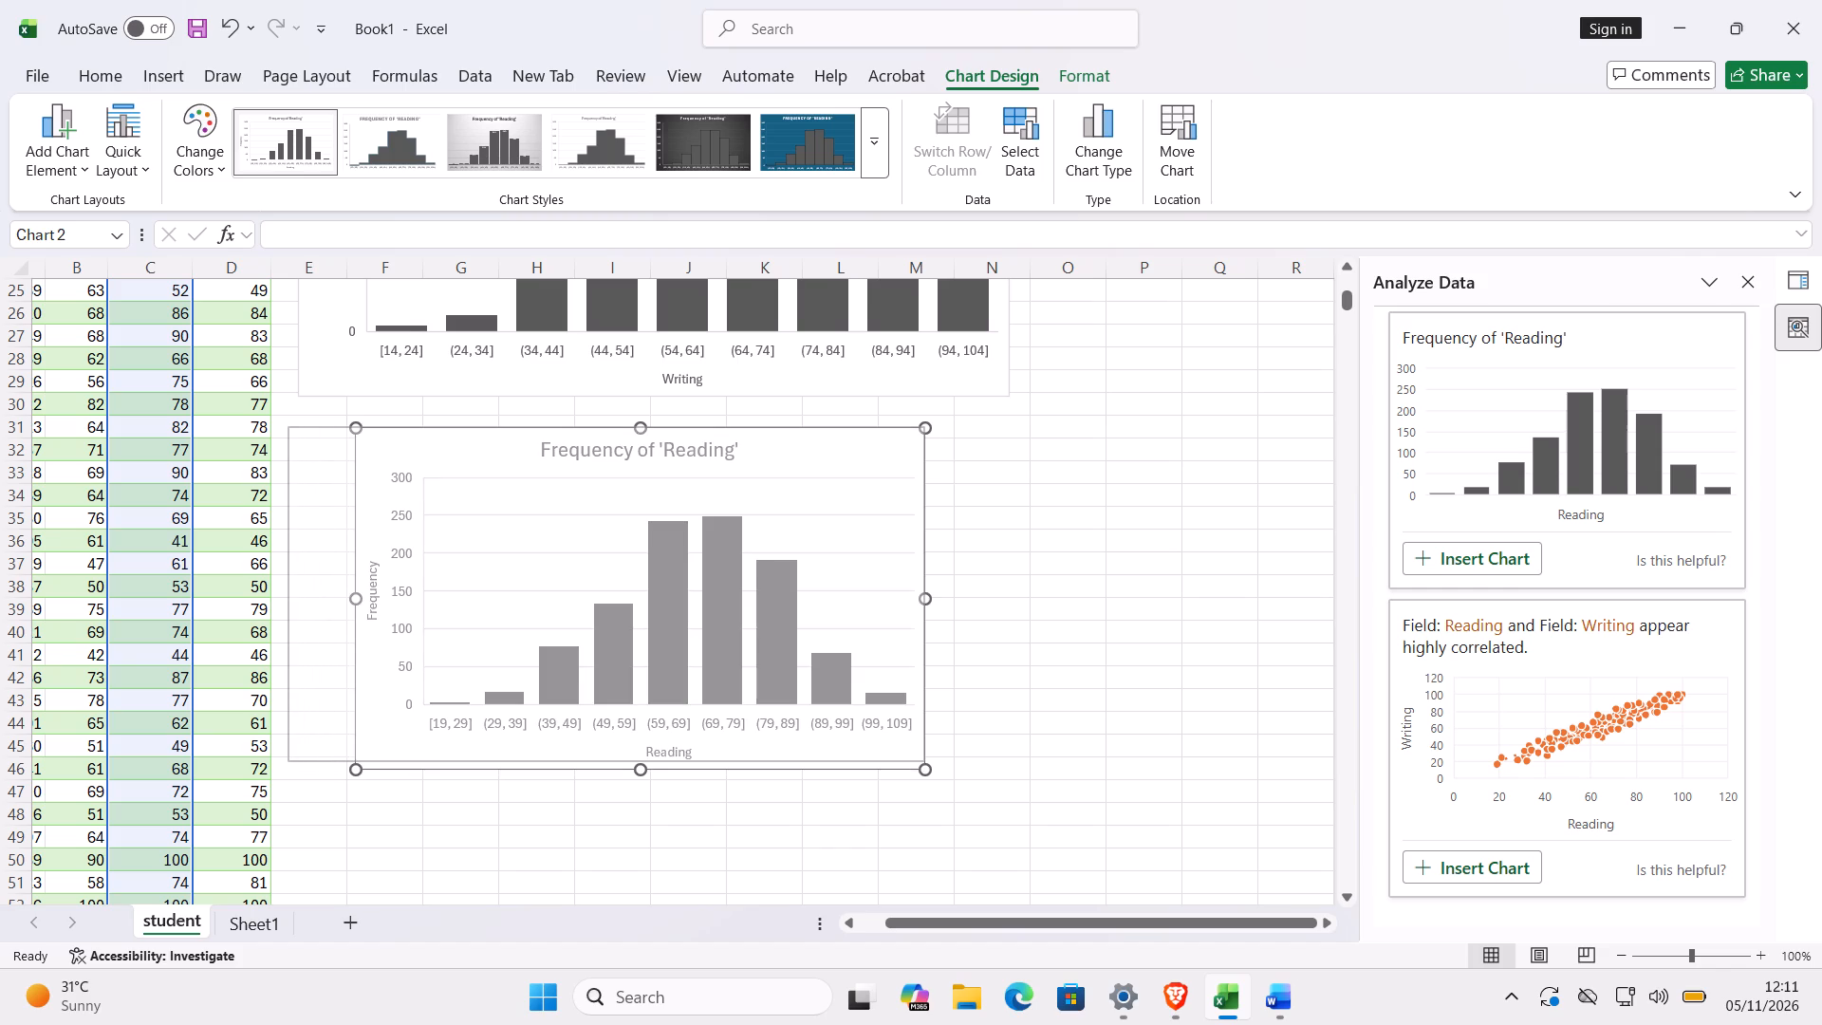
pyautogui.moveTo(288, 761); pyautogui.dragTo(303, 761)
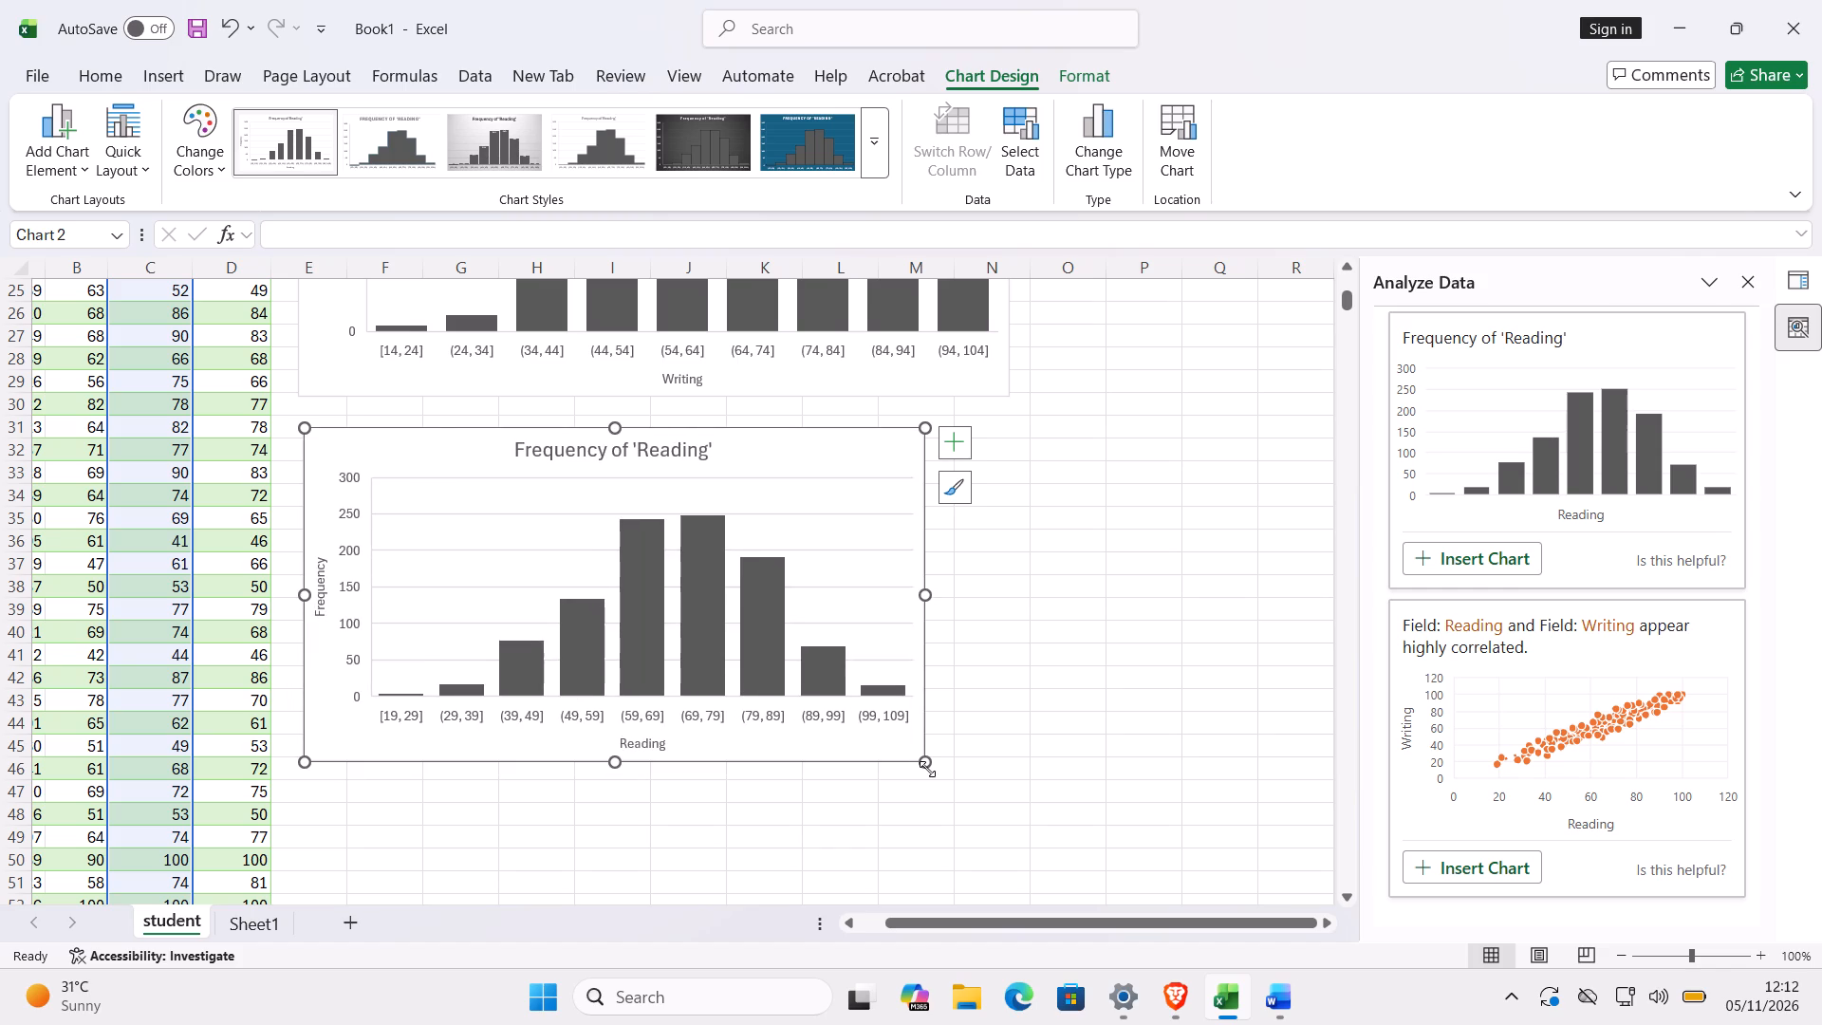
pyautogui.moveTo(924, 759); pyautogui.dragTo(1005, 820)
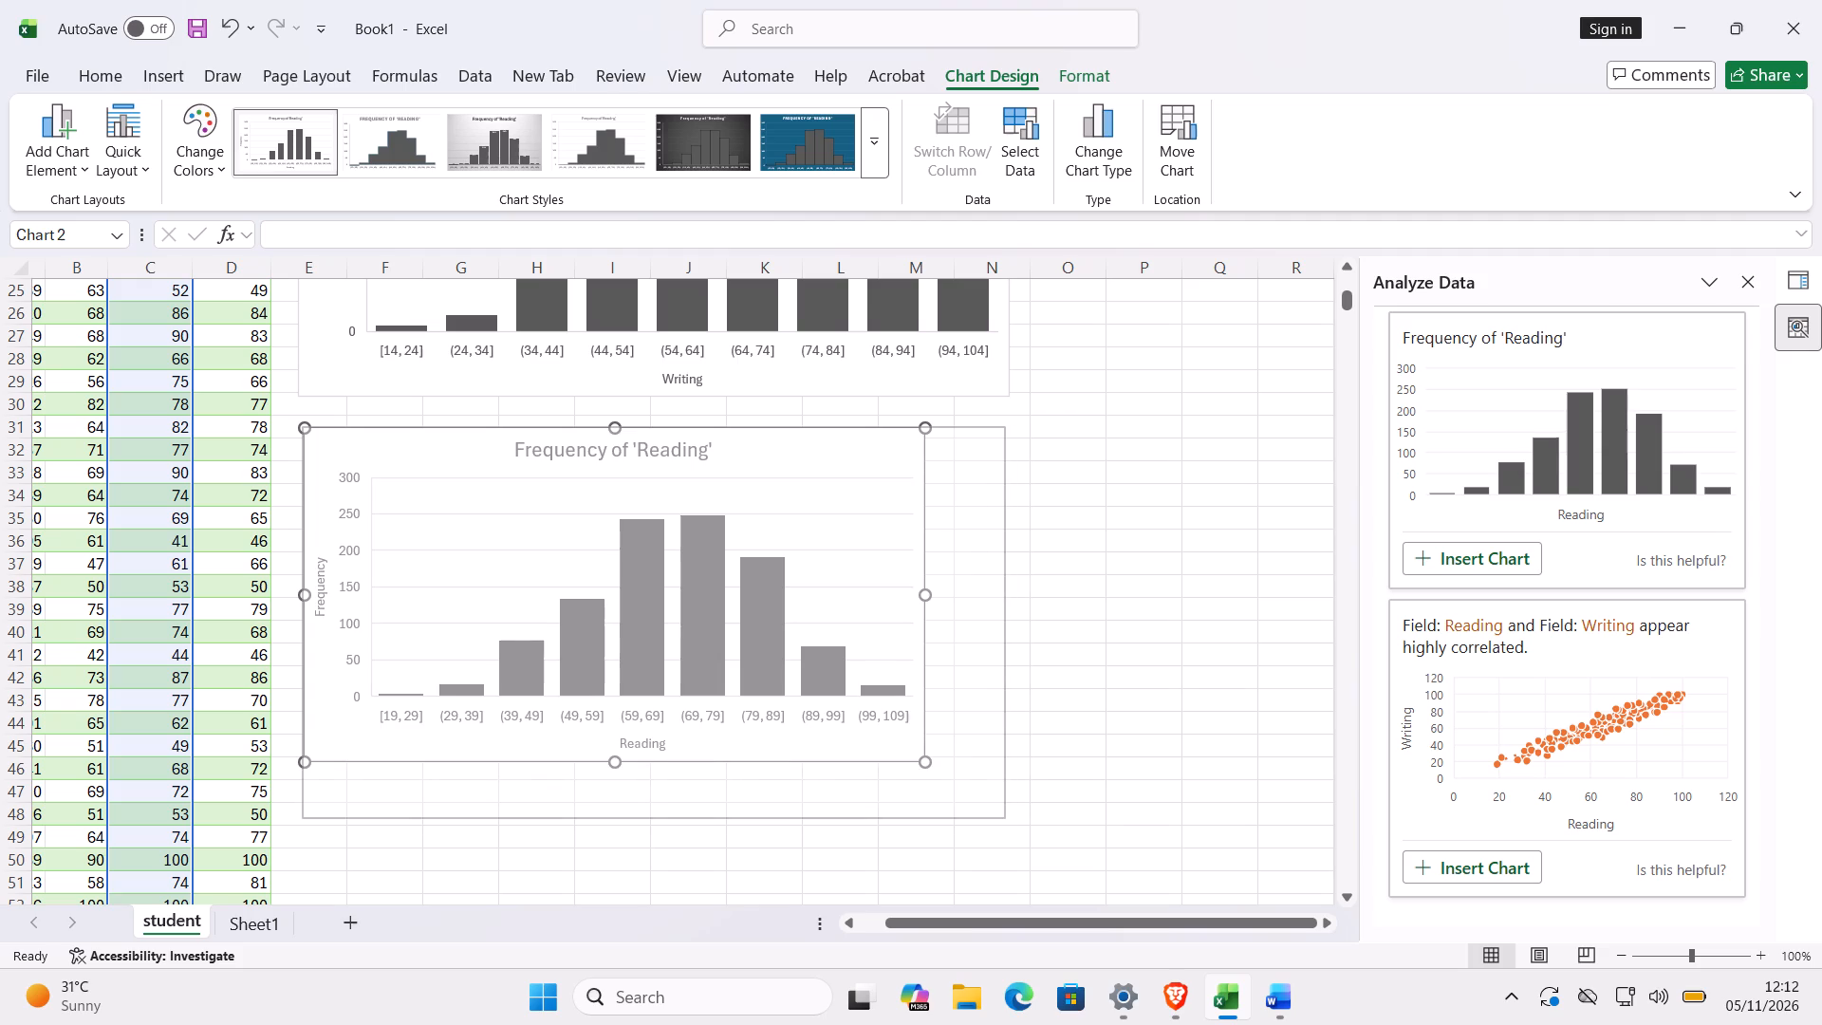
pyautogui.moveTo(1005, 820); pyautogui.dragTo(1007, 858)
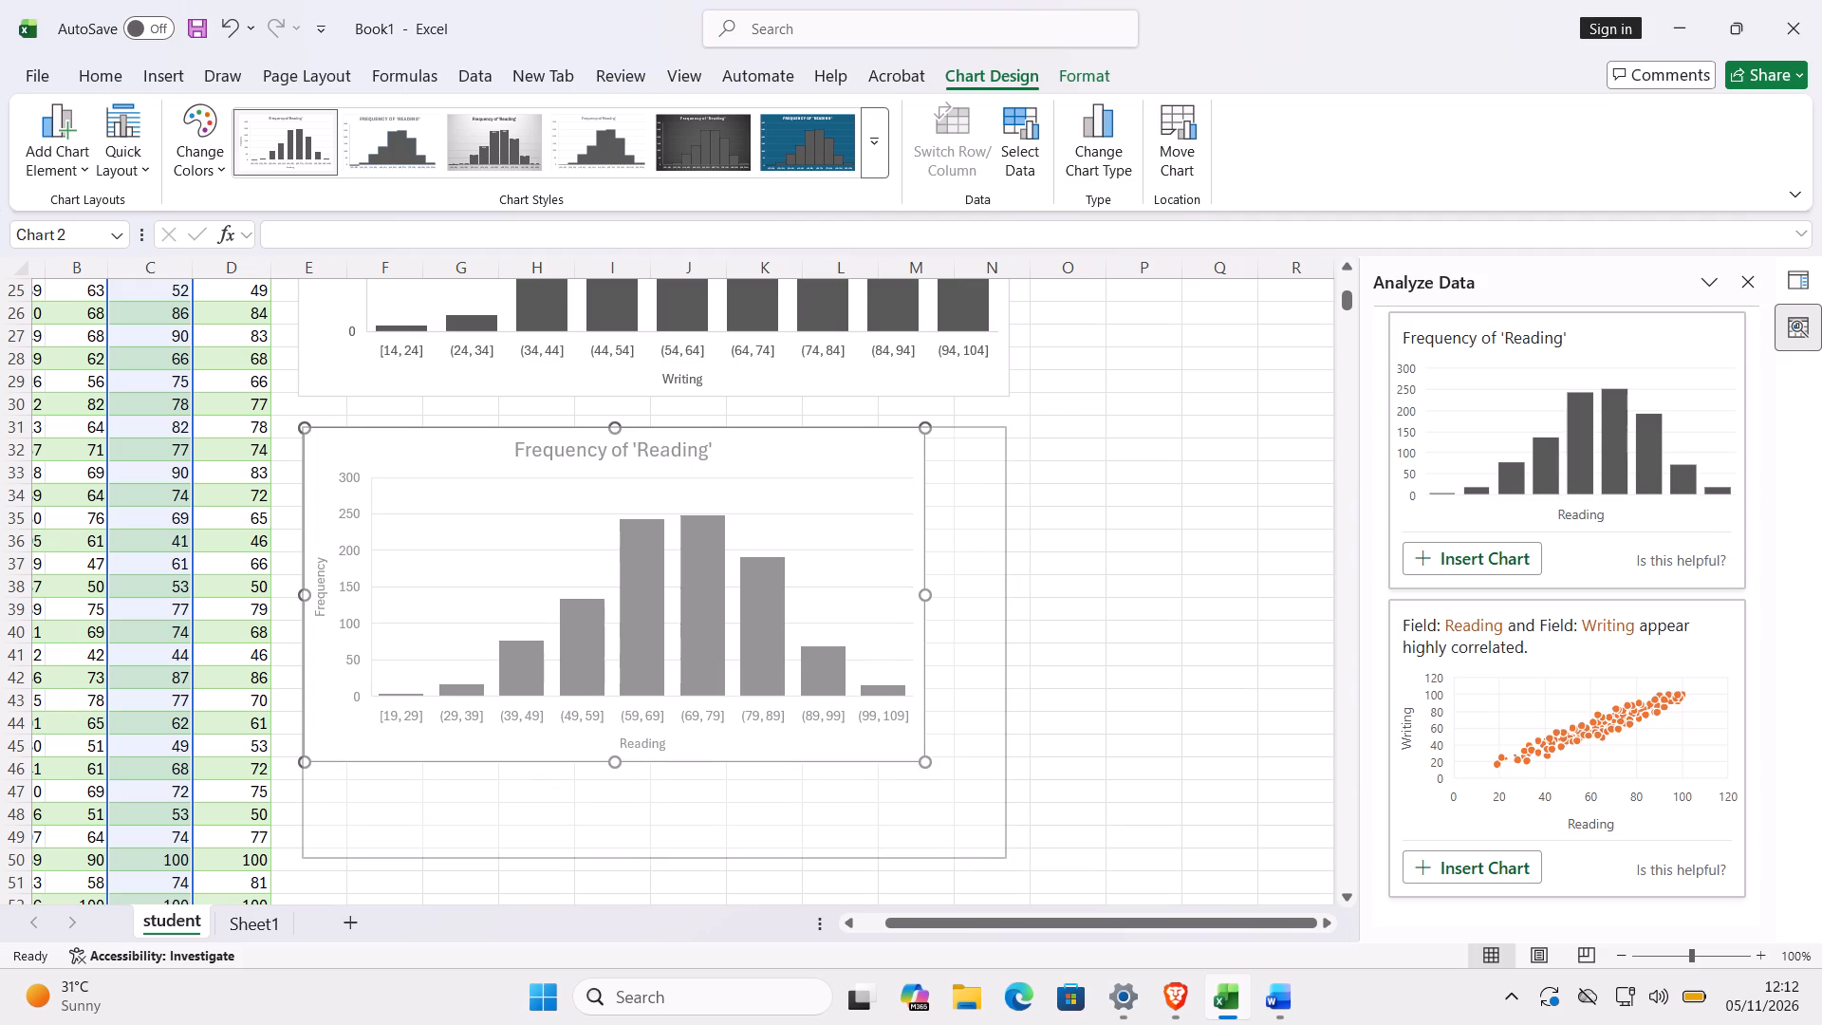
pyautogui.moveTo(1007, 858); pyautogui.dragTo(1008, 855)
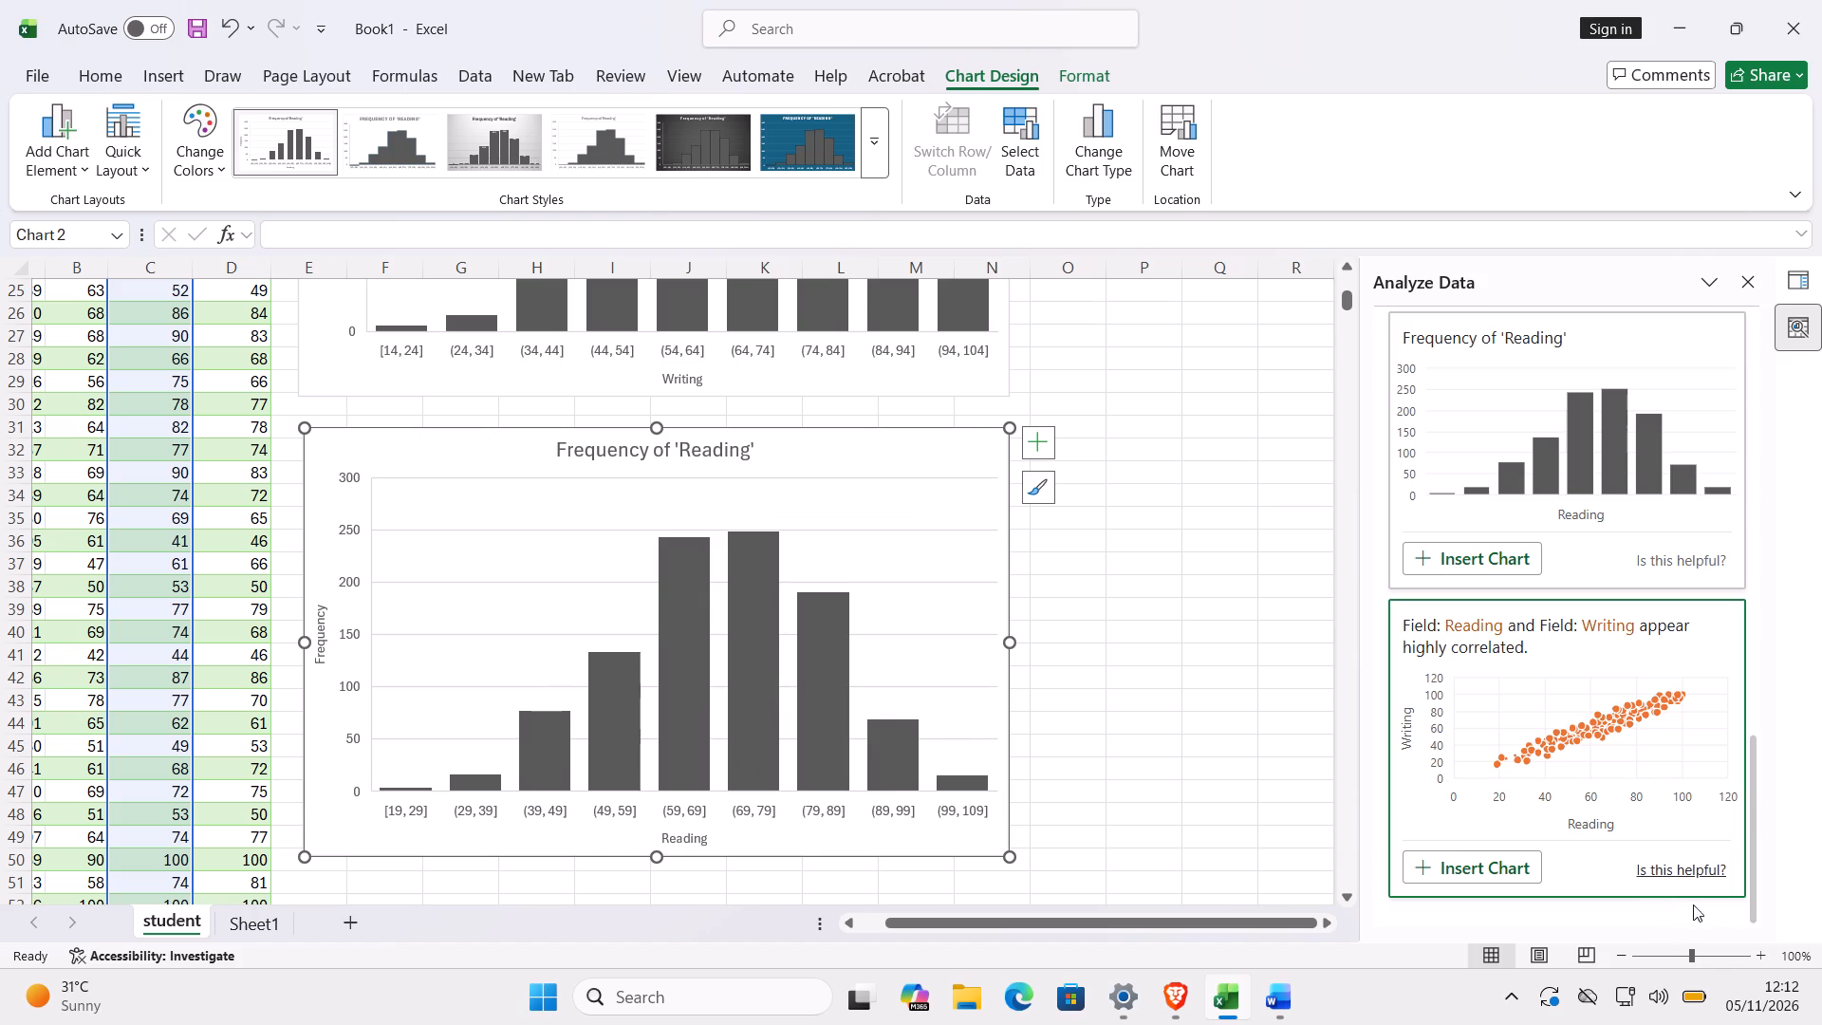
# Insert the suggested Frequency of 'Math' chart into the student sheet.
pyautogui.click(1758, 924)
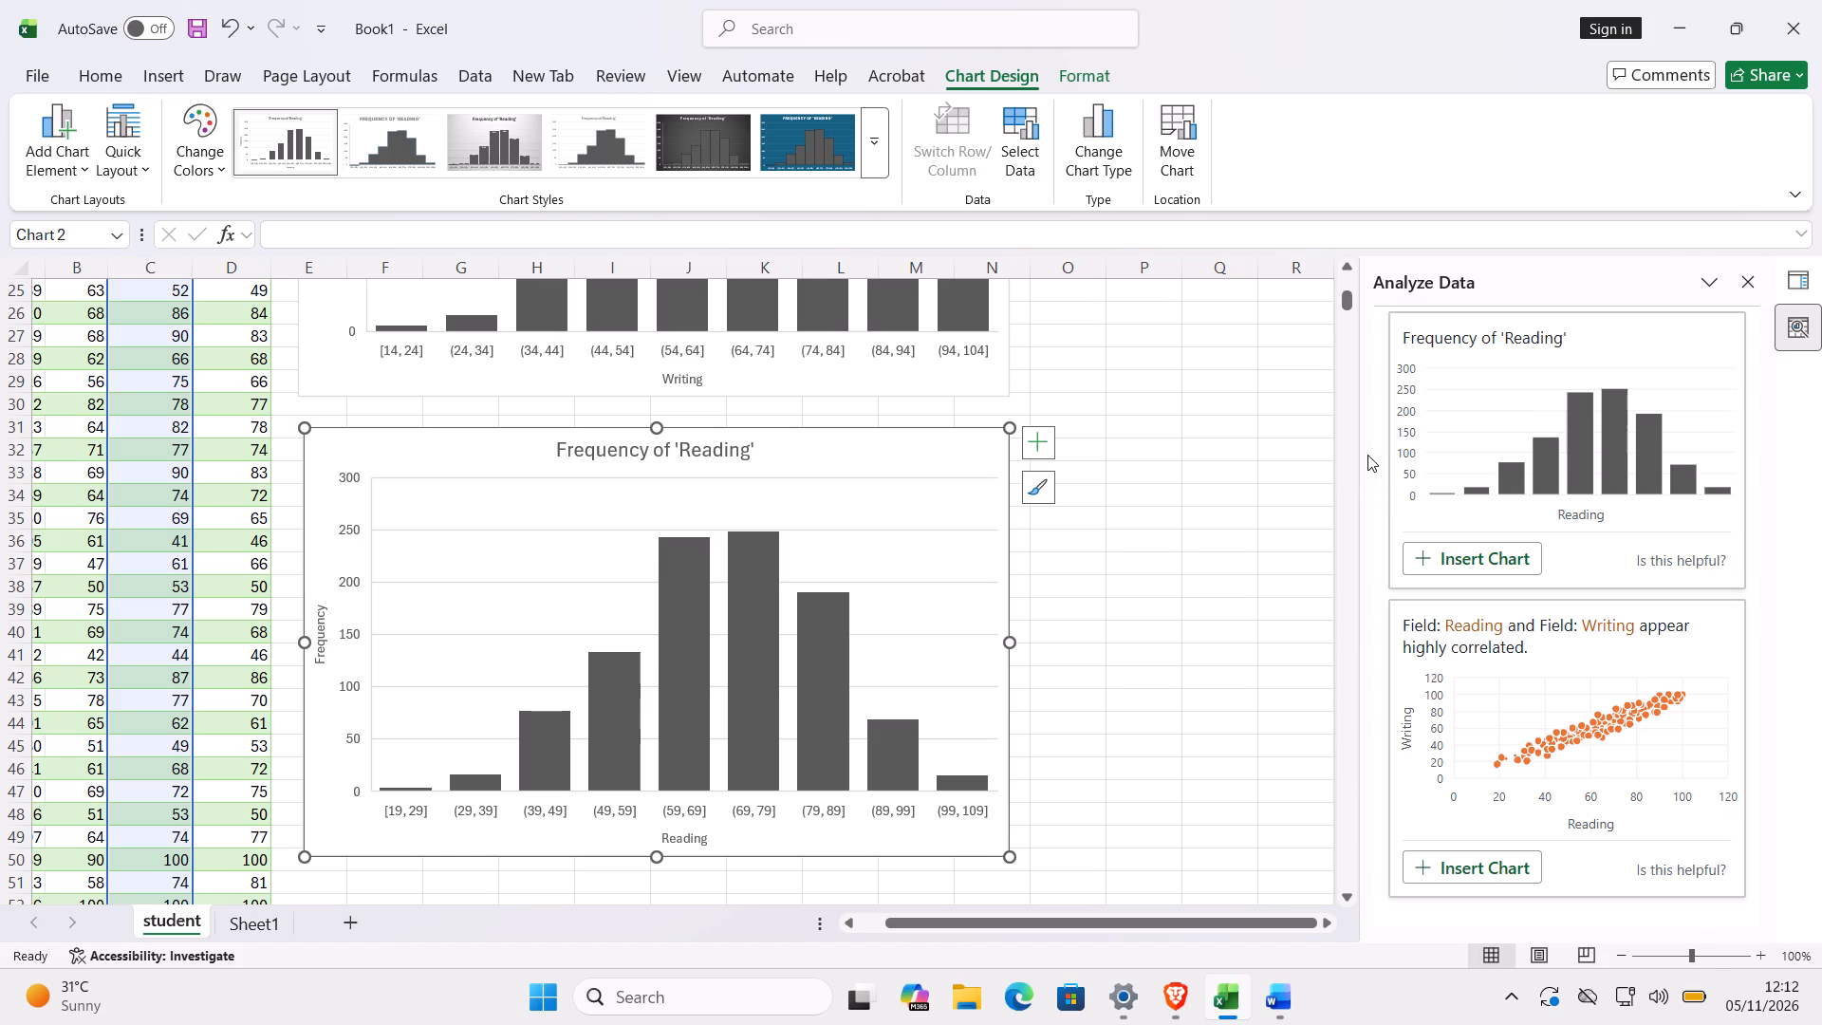
pyautogui.press('Up')
pyautogui.press('Up')
pyautogui.press('Up')
pyautogui.press('Up')
pyautogui.press('Up')
pyautogui.press('Up')
pyautogui.press('Up')
pyautogui.press('Up')
pyautogui.press('Up')
pyautogui.press('Up')
pyautogui.press('Up')
pyautogui.press('Up')
pyautogui.press('Up')
pyautogui.press('Up')
pyautogui.press('Up')
pyautogui.press('Up')
pyautogui.press('Up')
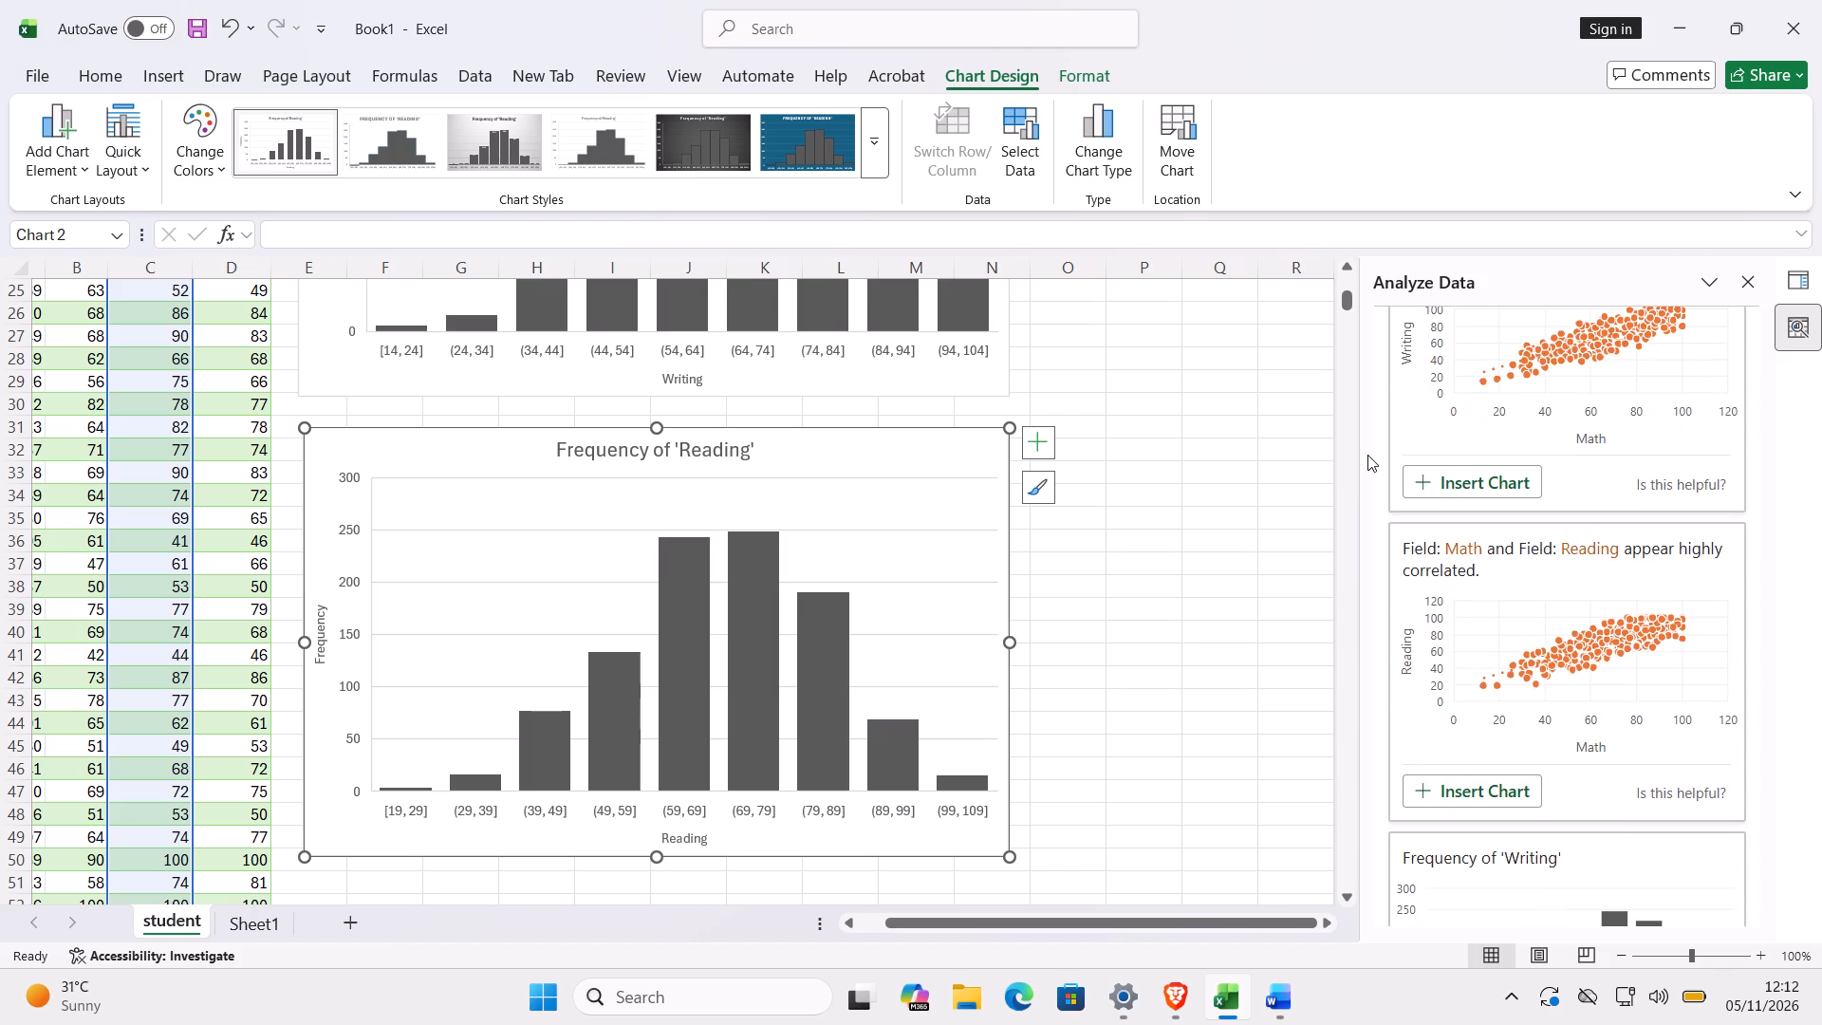
pyautogui.press('Up')
pyautogui.press('Up')
pyautogui.press('Up')
pyautogui.press('Up')
pyautogui.press('Up')
pyautogui.press('Up')
pyautogui.press('Up')
pyautogui.press('Up')
pyautogui.press('Up')
pyautogui.press('Up')
pyautogui.press('Up')
pyautogui.press('Up')
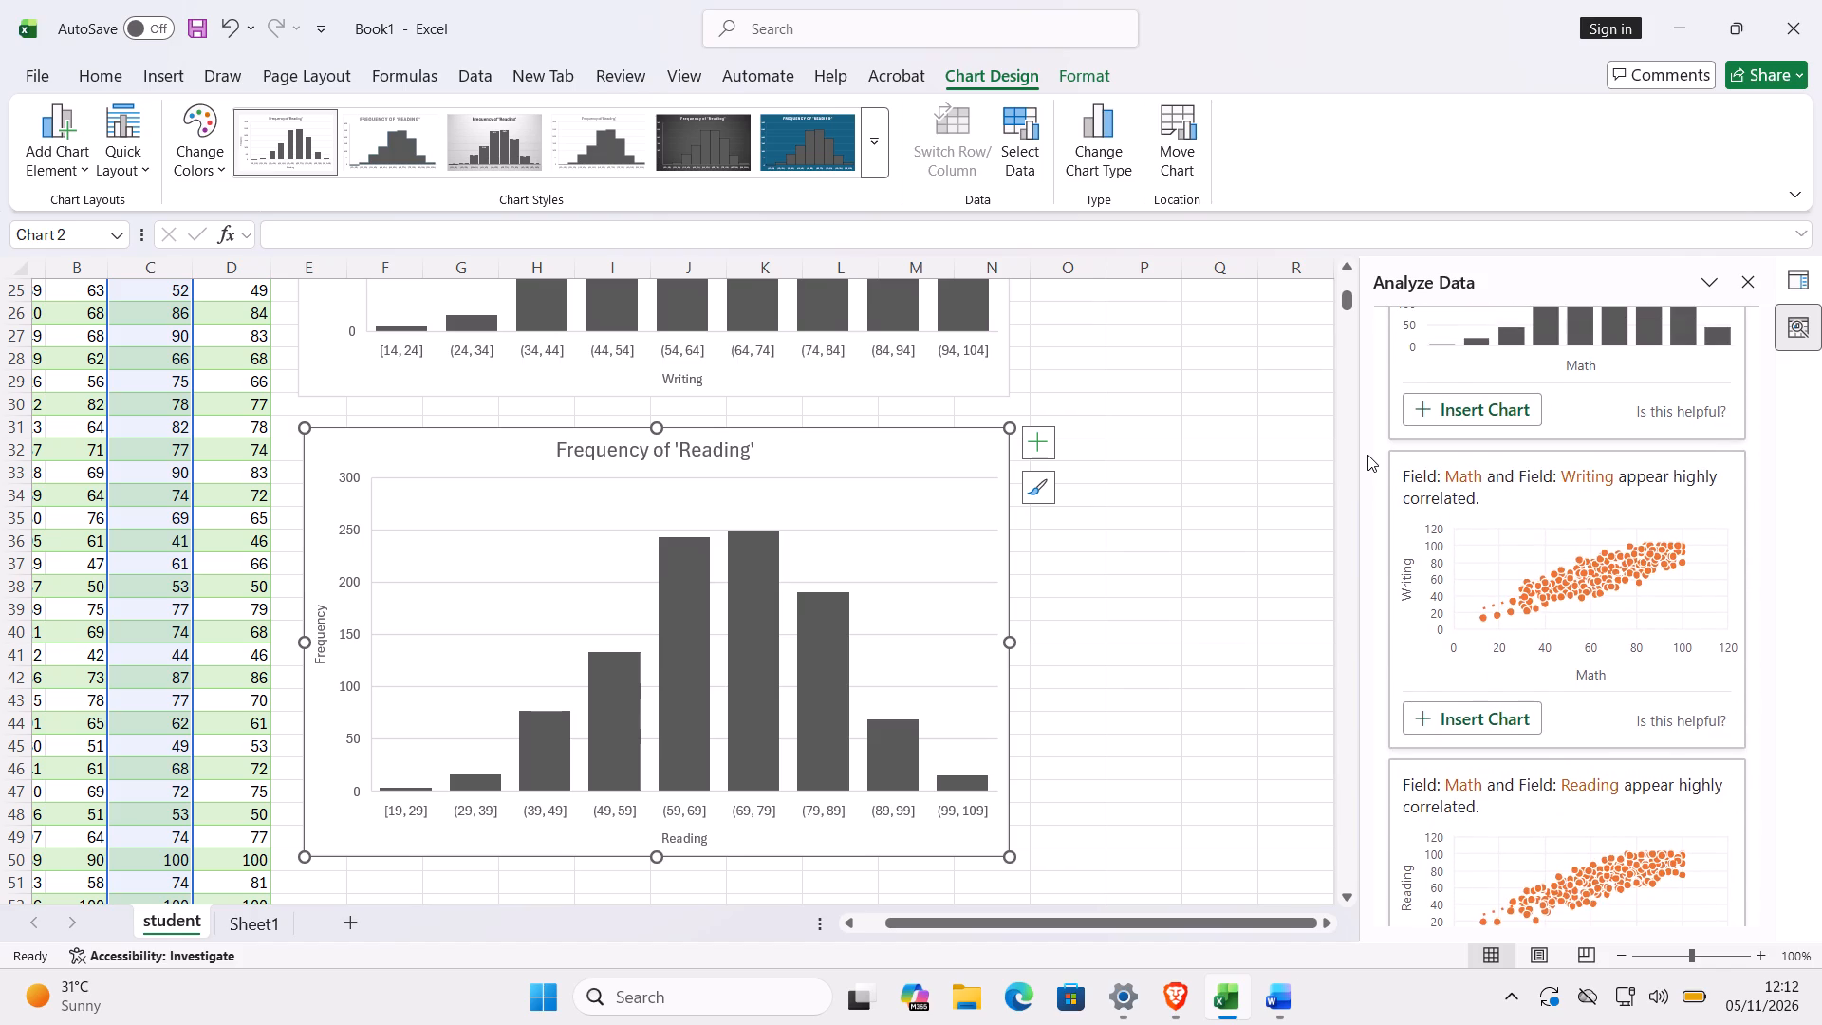
pyautogui.press('Down')
pyautogui.press('Down')
pyautogui.press('Down')
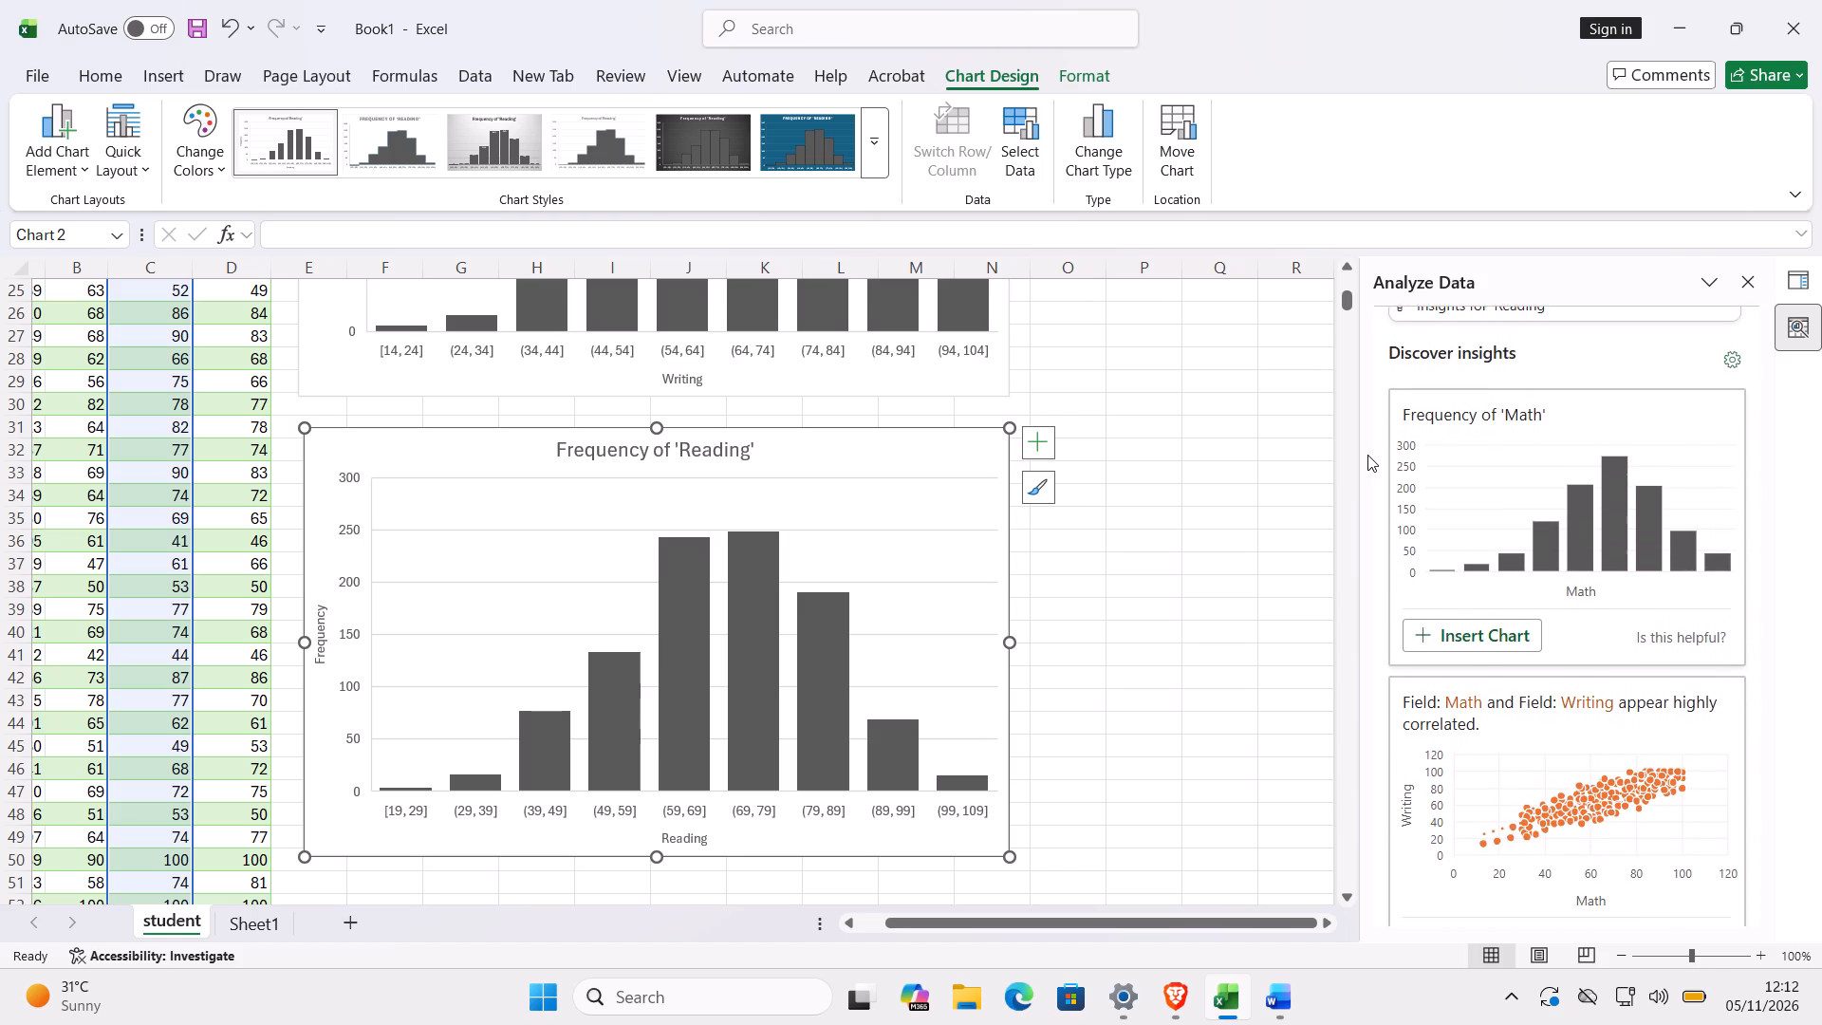
pyautogui.press('Down')
pyautogui.press('Down')
pyautogui.press('Up')
pyautogui.press('Up')
pyautogui.press('Up')
pyautogui.press('Up')
pyautogui.press('Up')
pyautogui.press('Up')
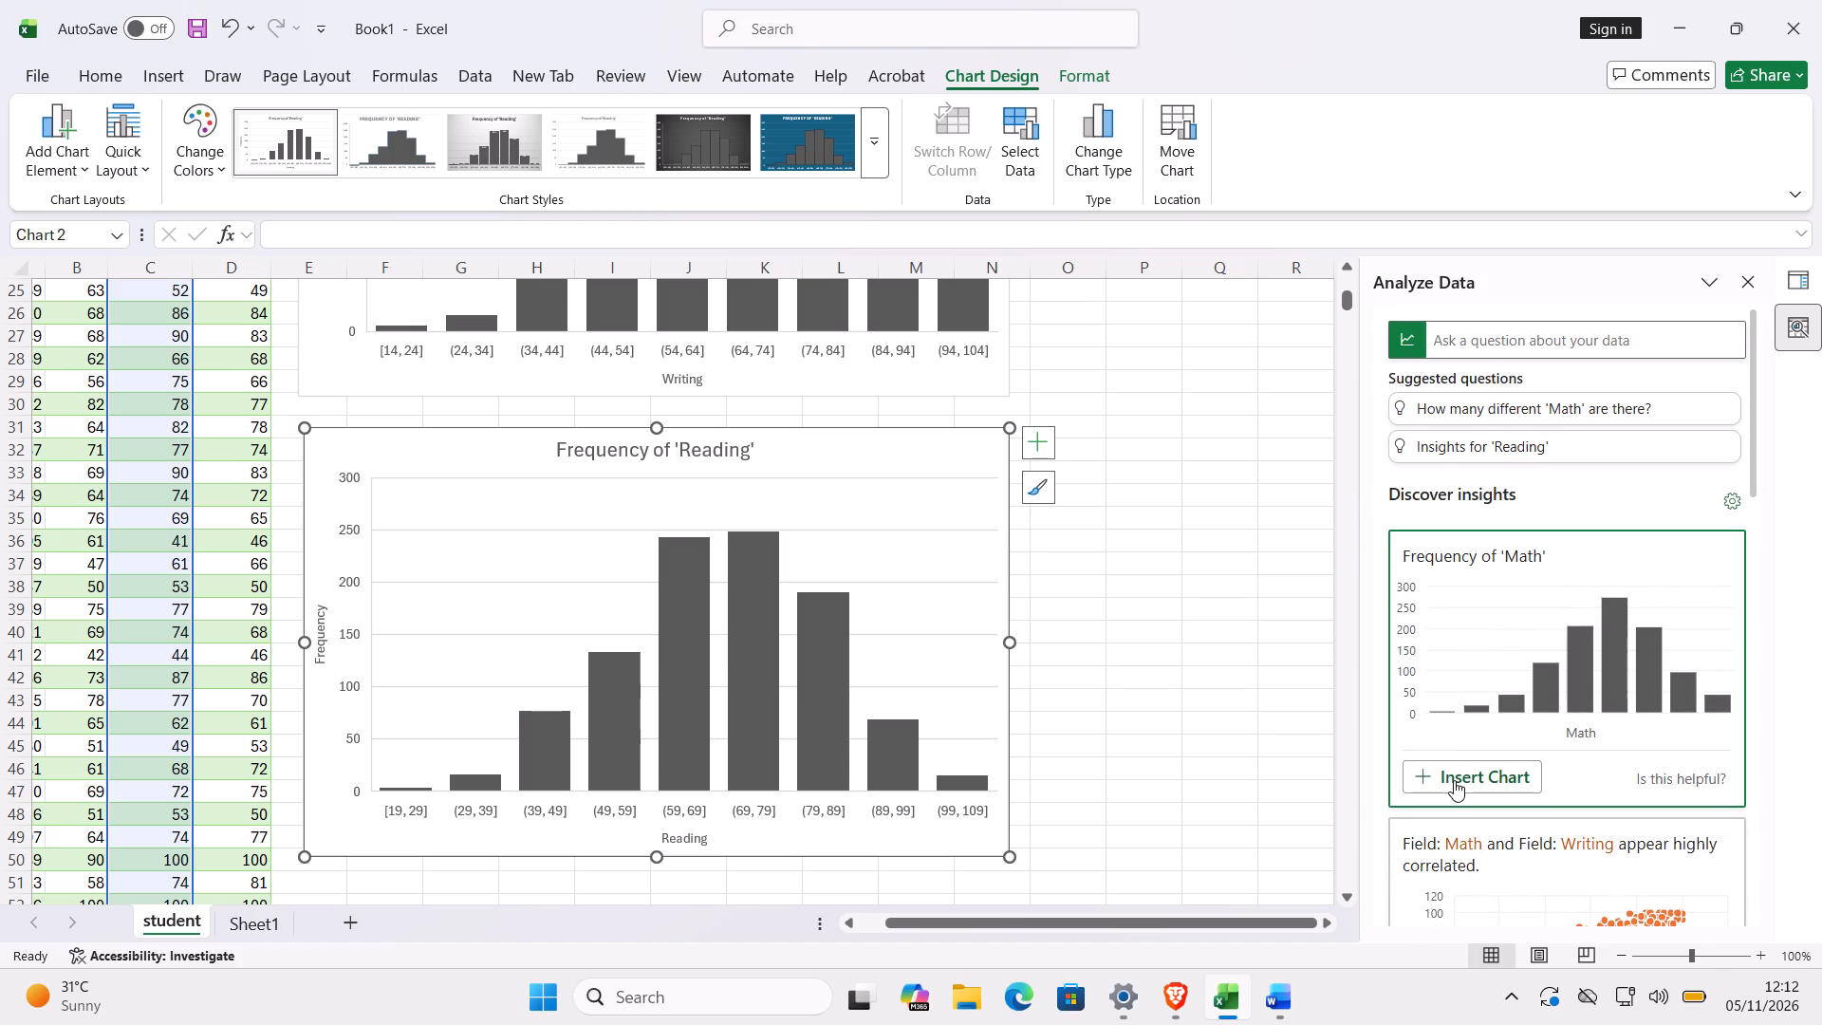
pyautogui.click(1454, 780)
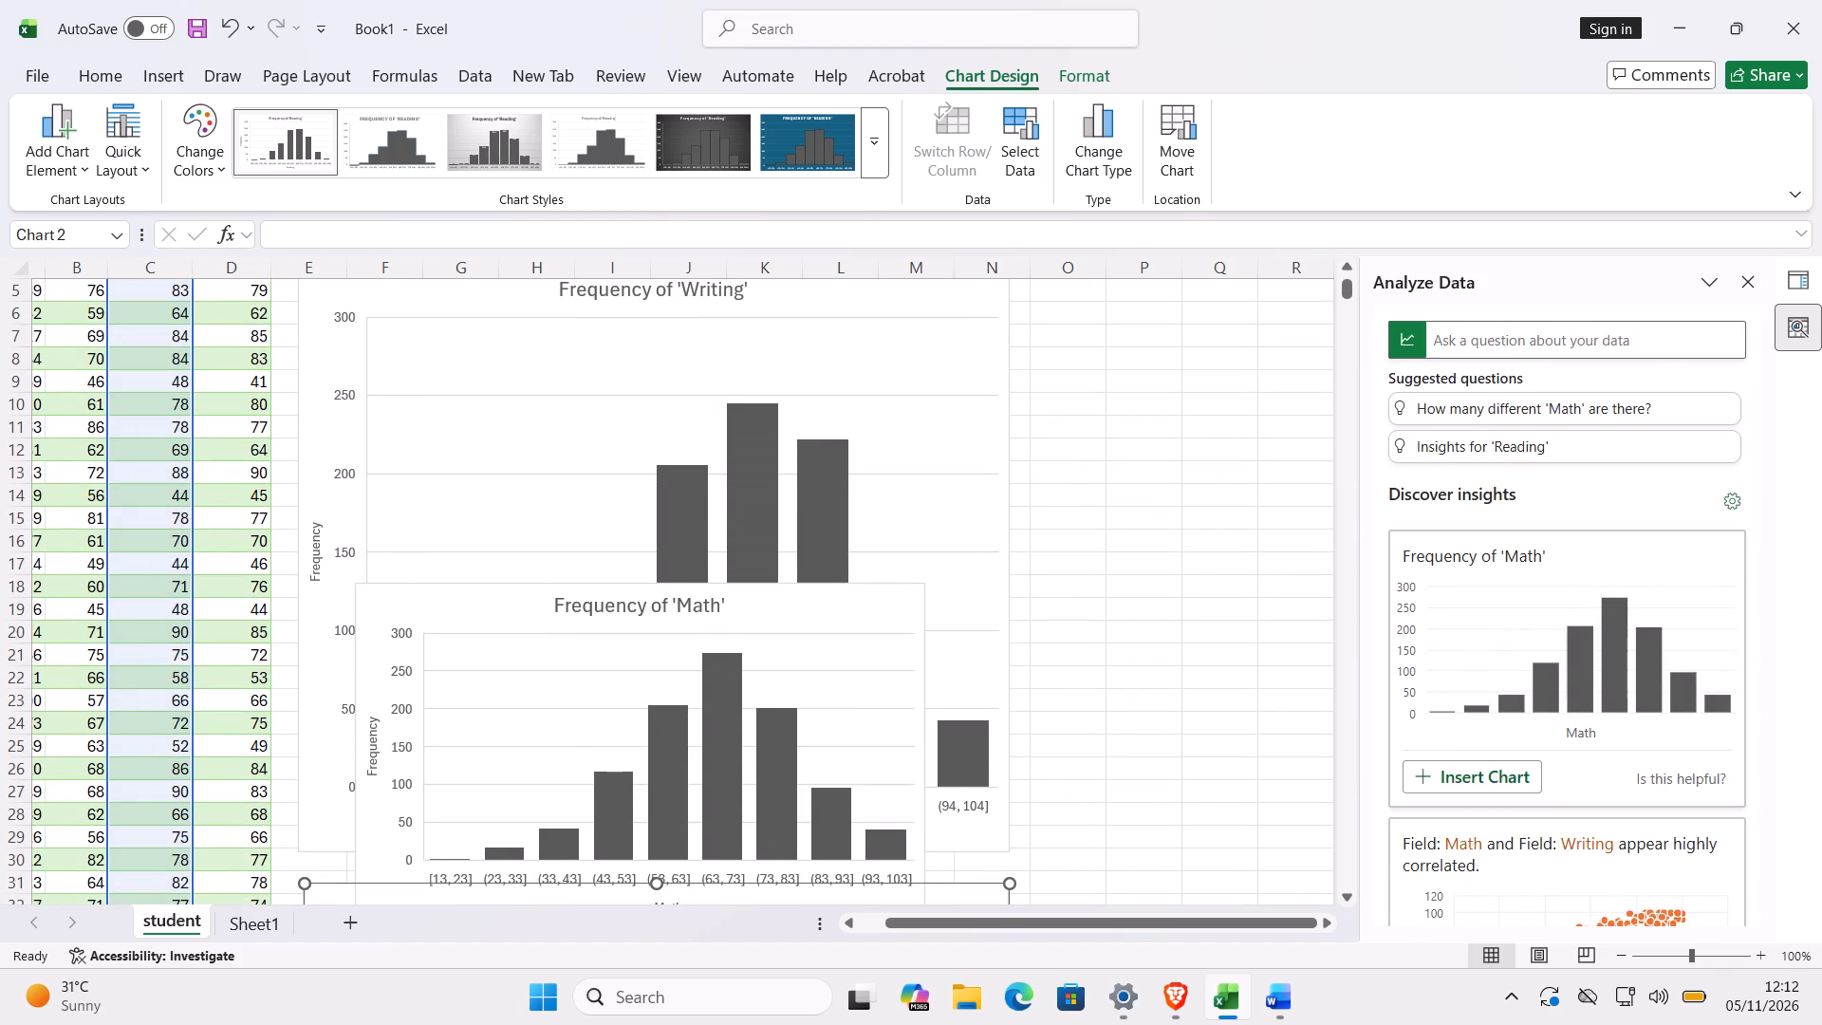
# Move the Frequency of 'Math' chart down below the Reading chart, so it starts at about row 55.
pyautogui.click(895, 583)
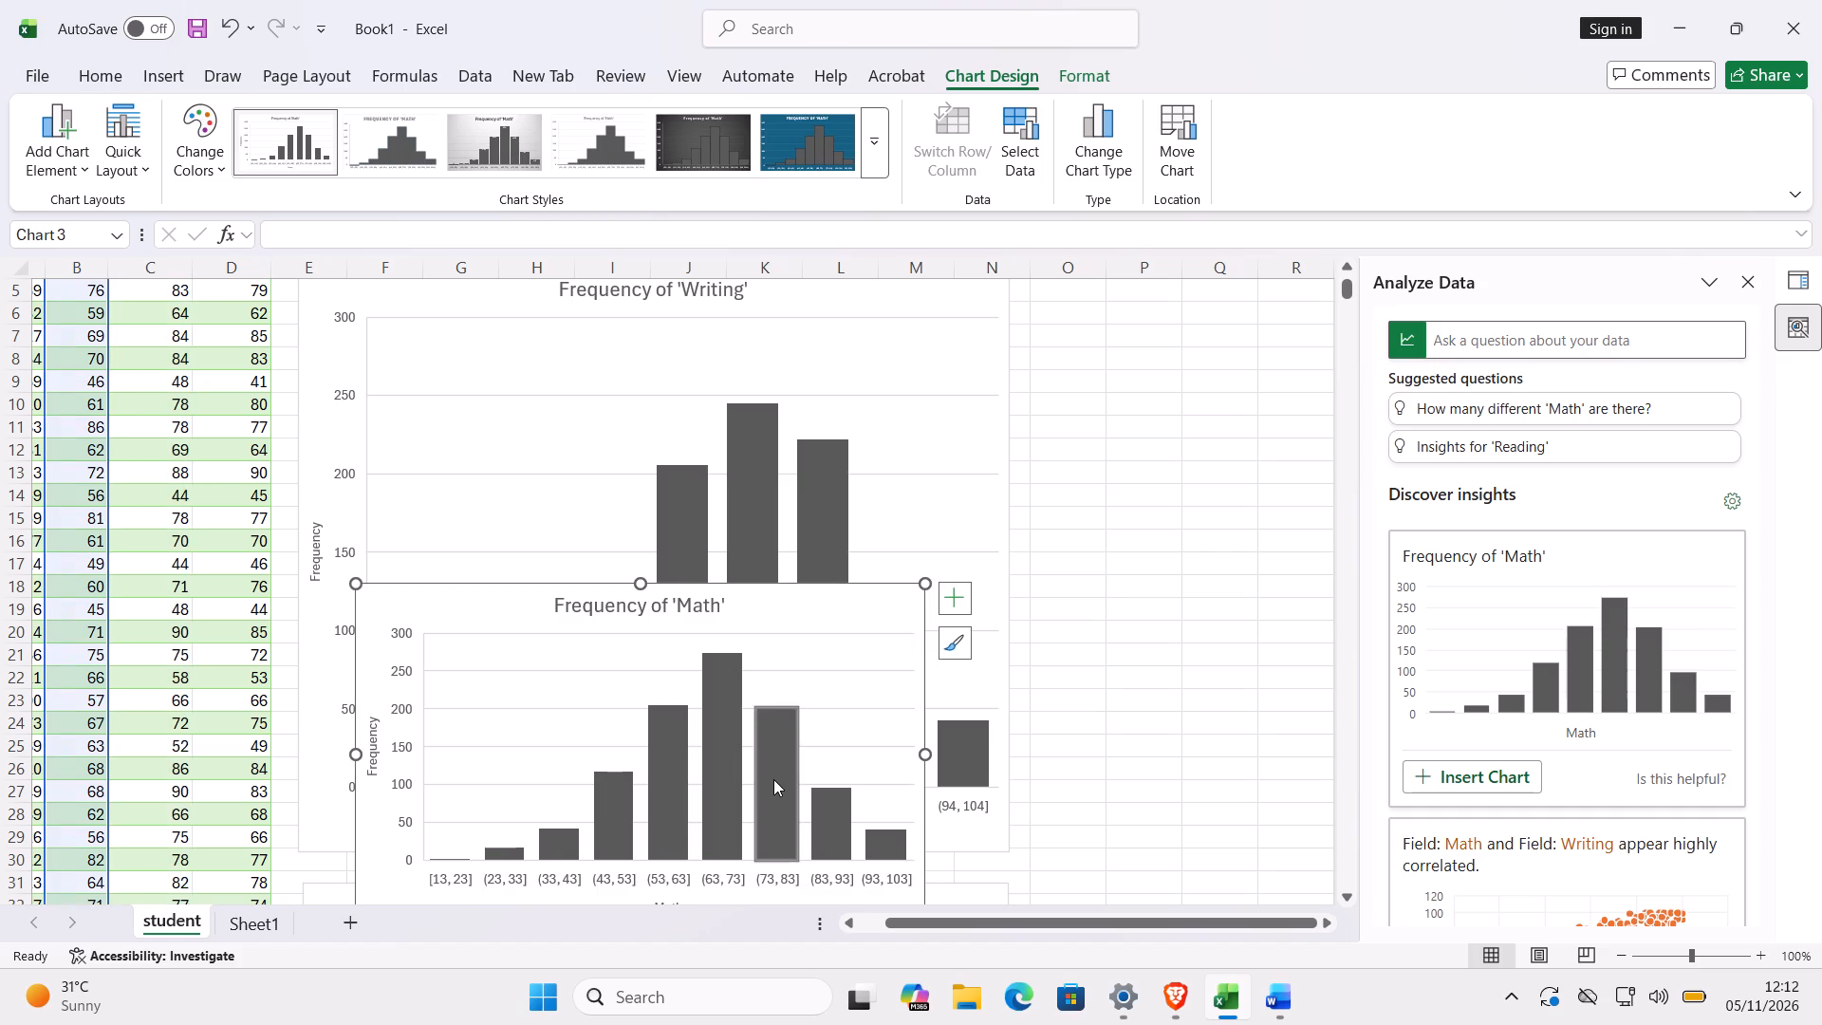
pyautogui.press('Down')
pyautogui.press('Down')
pyautogui.press('Down')
pyautogui.press('Down')
pyautogui.press('Down')
pyautogui.press('Down')
pyautogui.press('Down')
pyautogui.press('Down')
pyautogui.press('Down')
pyautogui.press('Down')
pyautogui.press('Down')
pyautogui.press('Down')
pyautogui.press('Down')
pyautogui.press('Down')
pyautogui.press('Down')
pyautogui.press('Down')
pyautogui.press('Down')
pyautogui.press('Down')
pyautogui.press('Down')
pyautogui.press('Down')
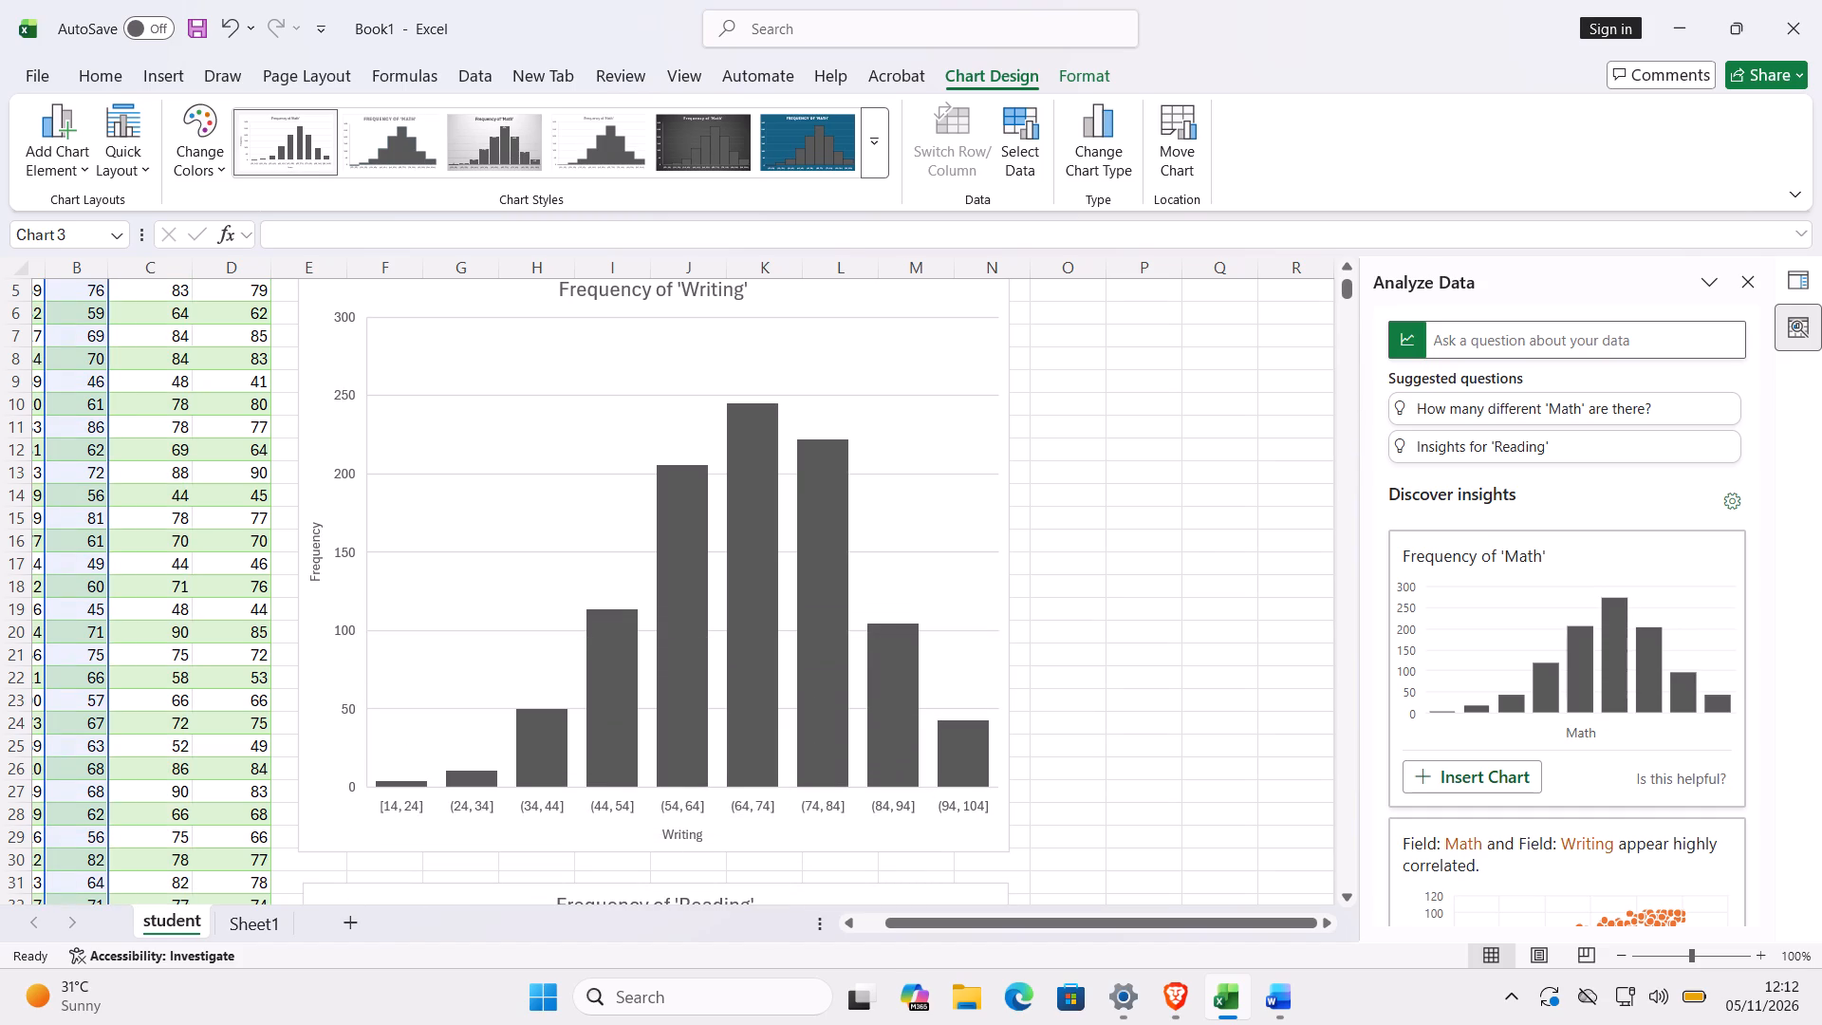
# Look over the stacked frequency charts from the top of the student sheet down to the Math chart.
pyautogui.moveTo(1345, 290); pyautogui.dragTo(1370, 520)
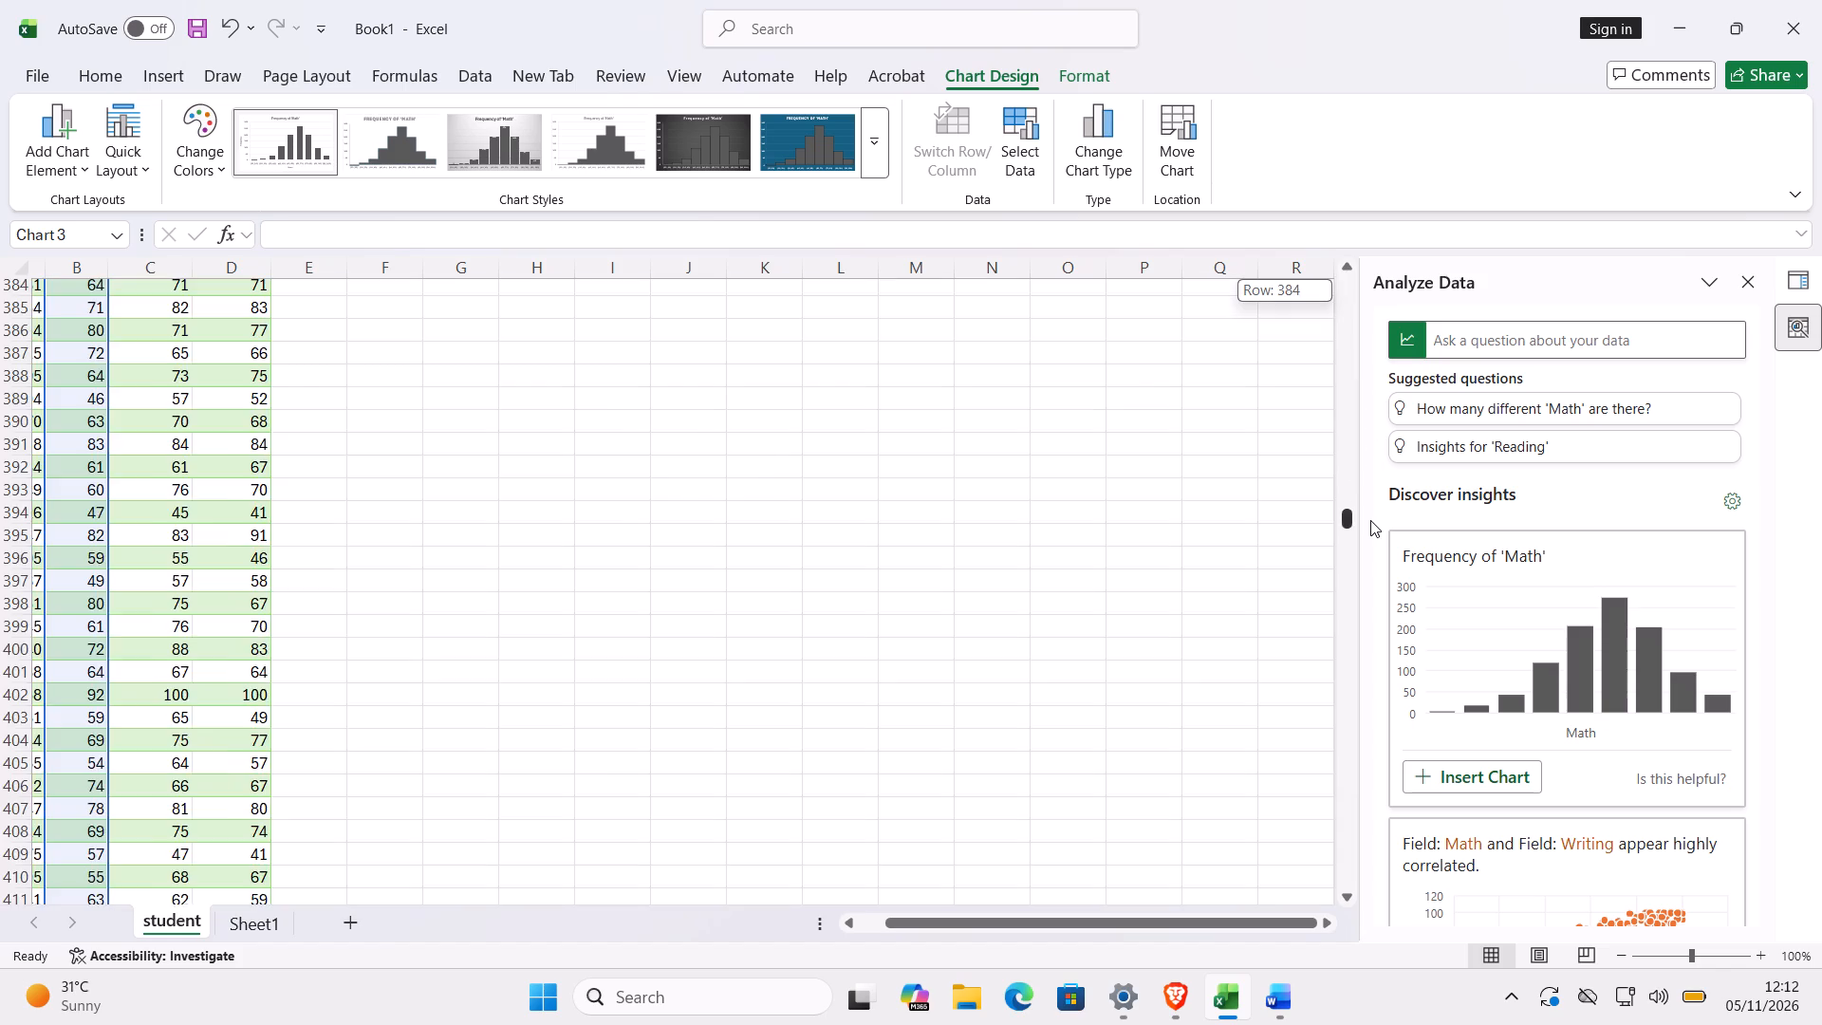
pyautogui.moveTo(1370, 520); pyautogui.dragTo(1336, 327)
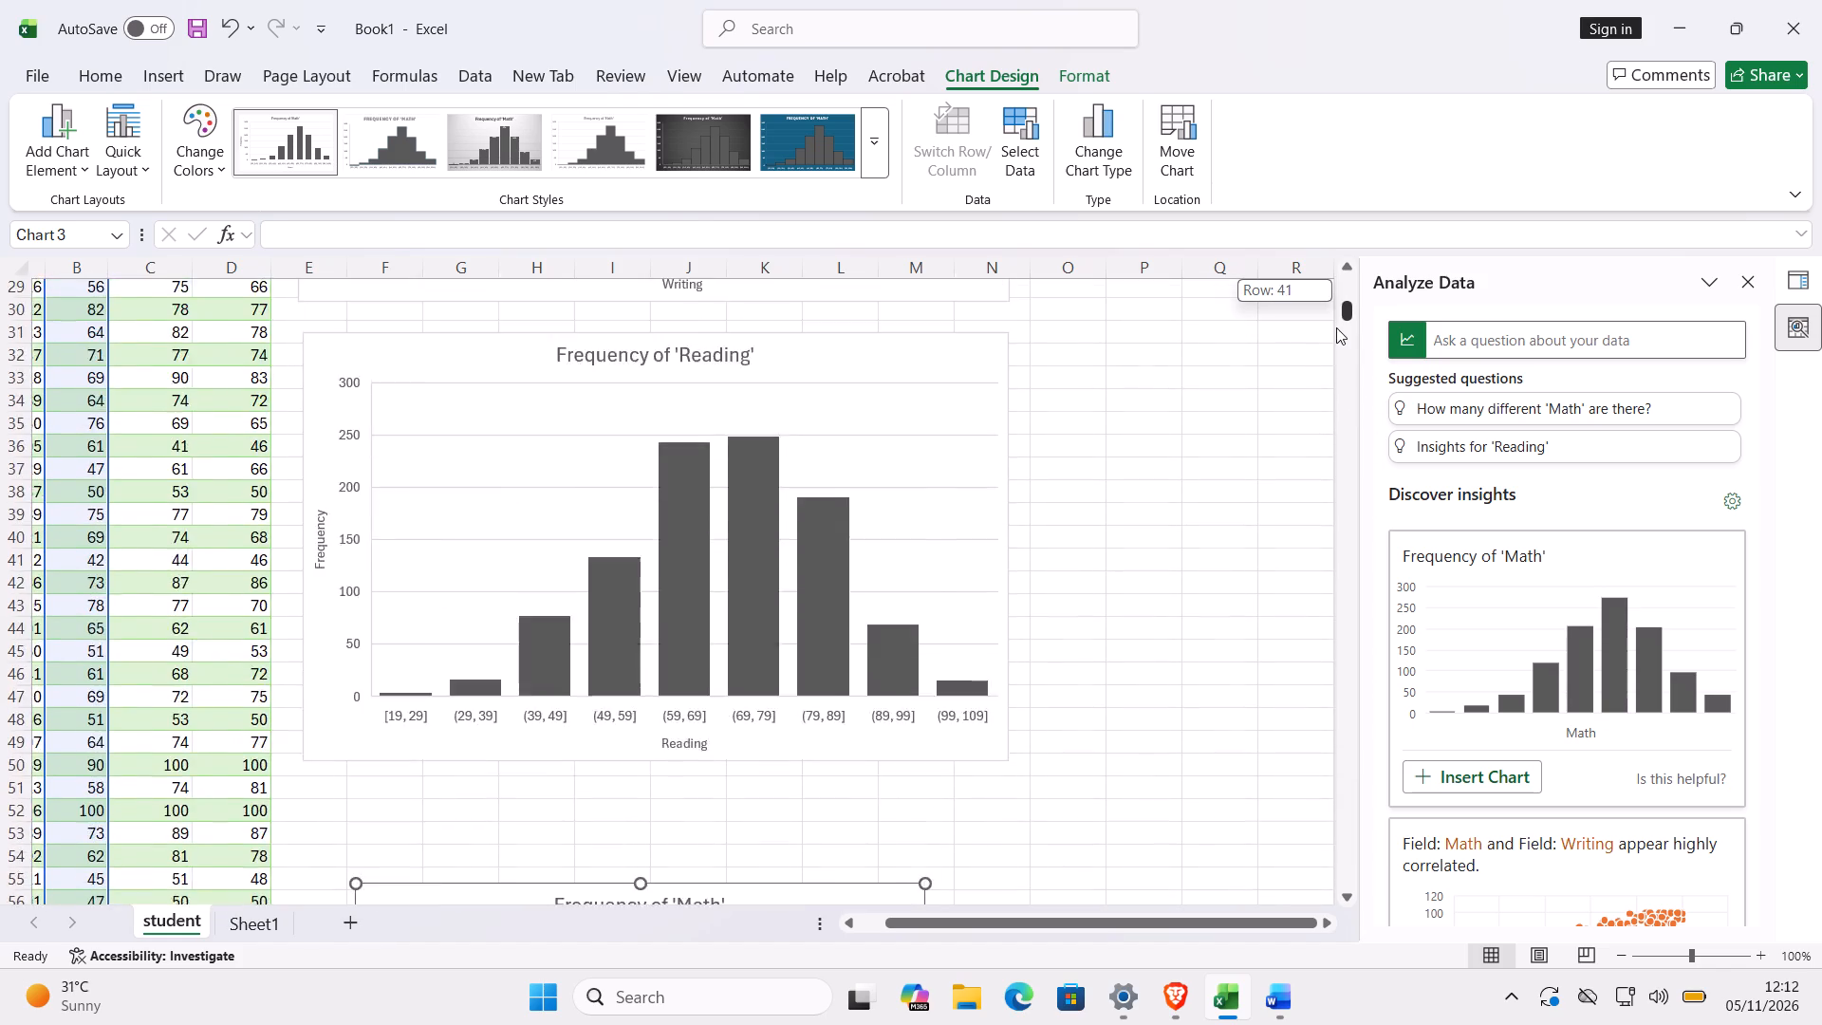
pyautogui.moveTo(1336, 327); pyautogui.dragTo(1339, 301)
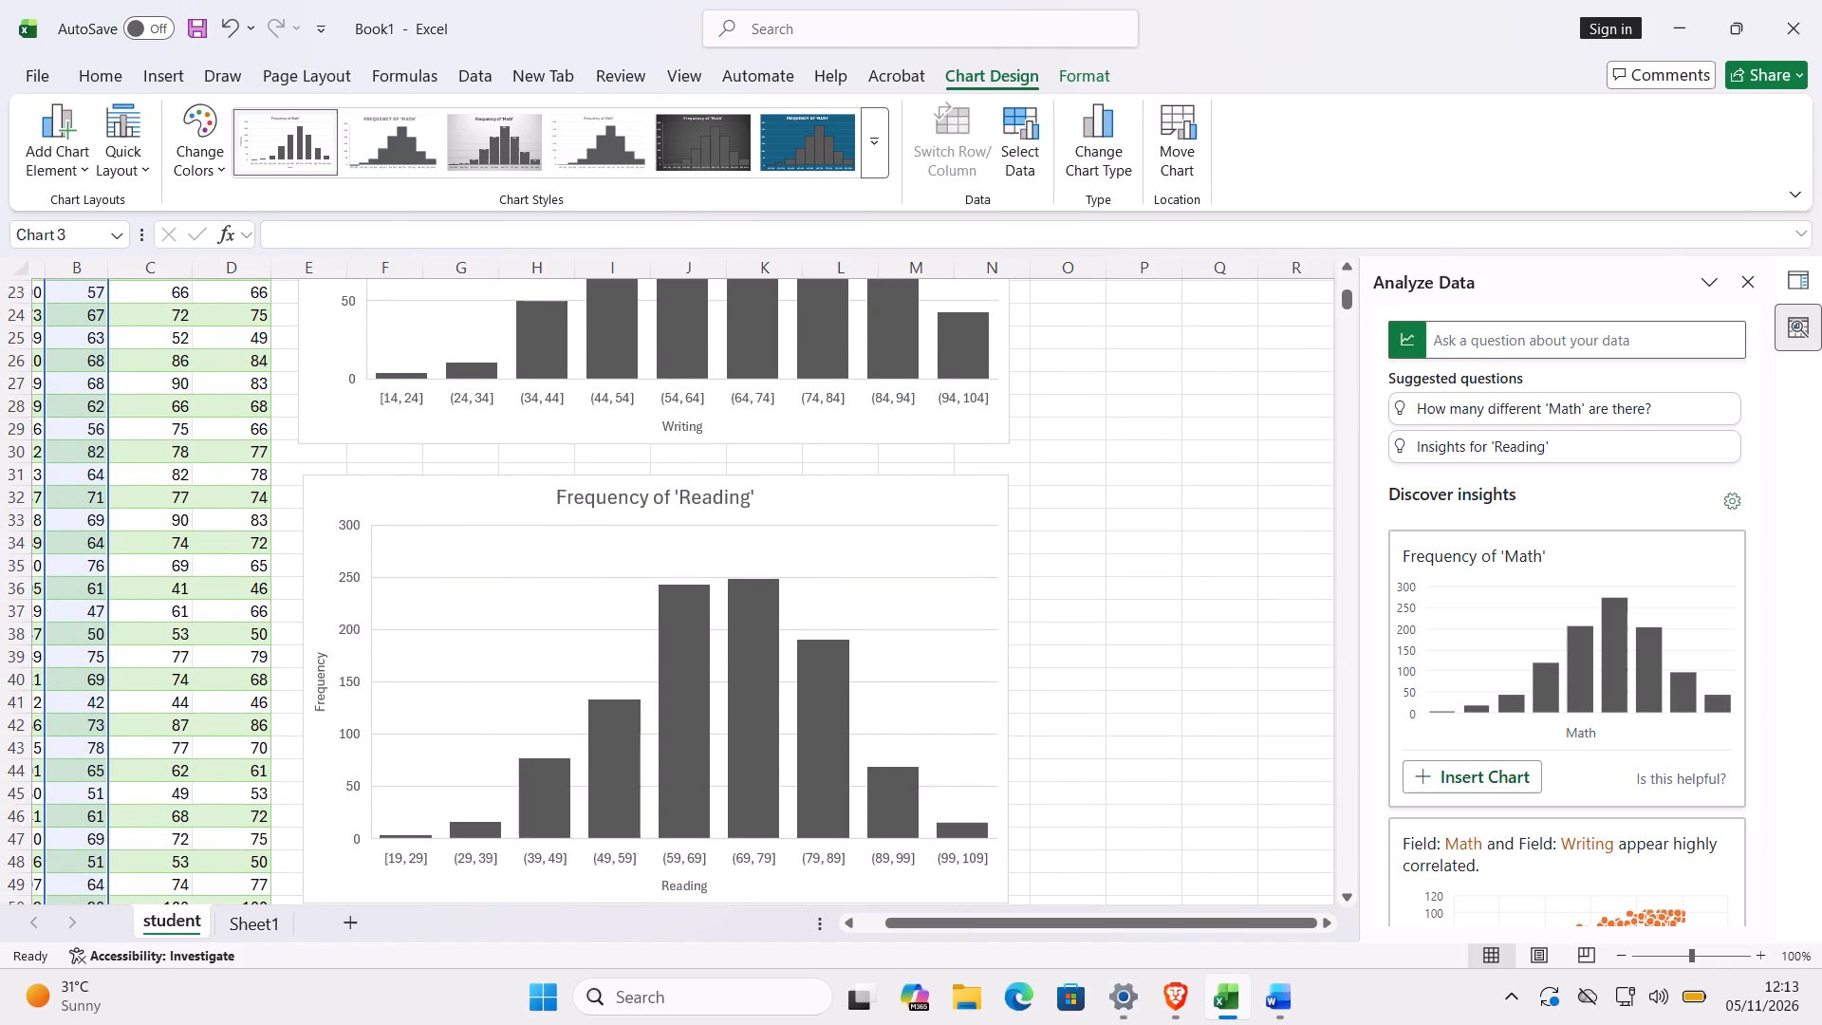
pyautogui.tripleClick(1345, 273)
pyautogui.tripleClick(1345, 273)
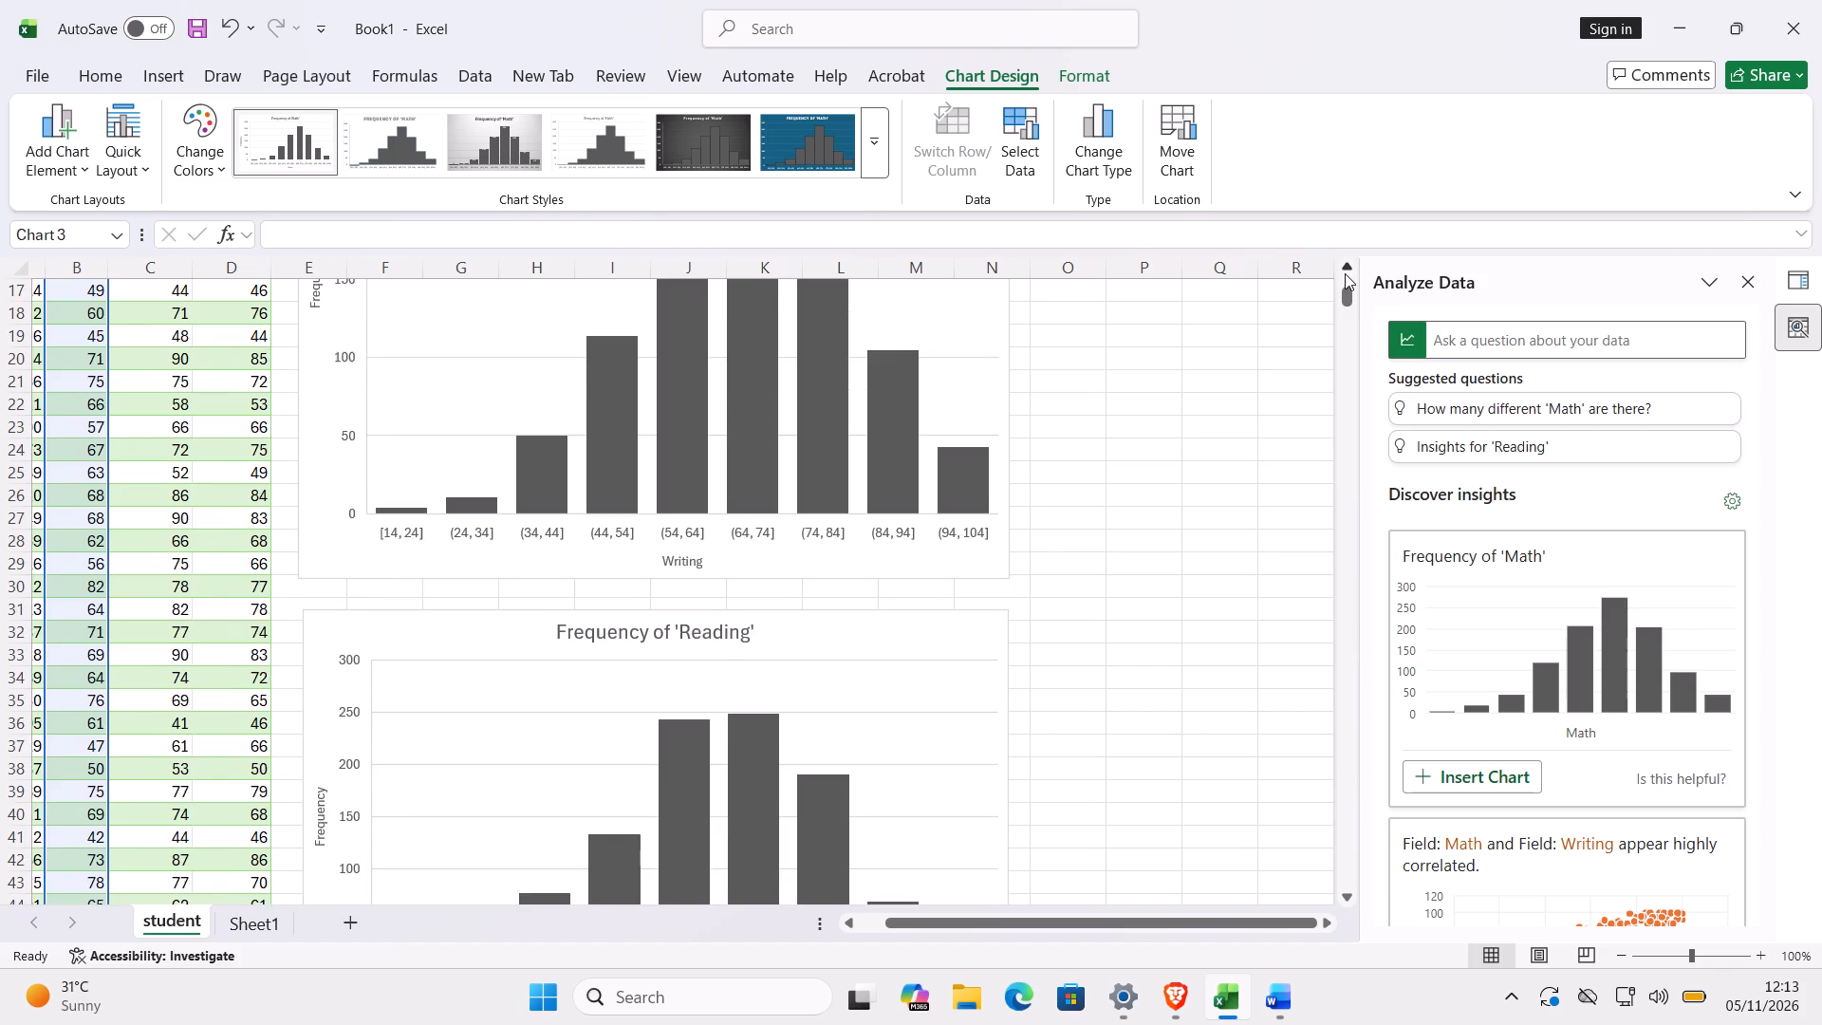
pyautogui.tripleClick(1345, 273)
pyautogui.tripleClick(1345, 273)
pyautogui.tripleClick(1345, 273)
pyautogui.click(1345, 273)
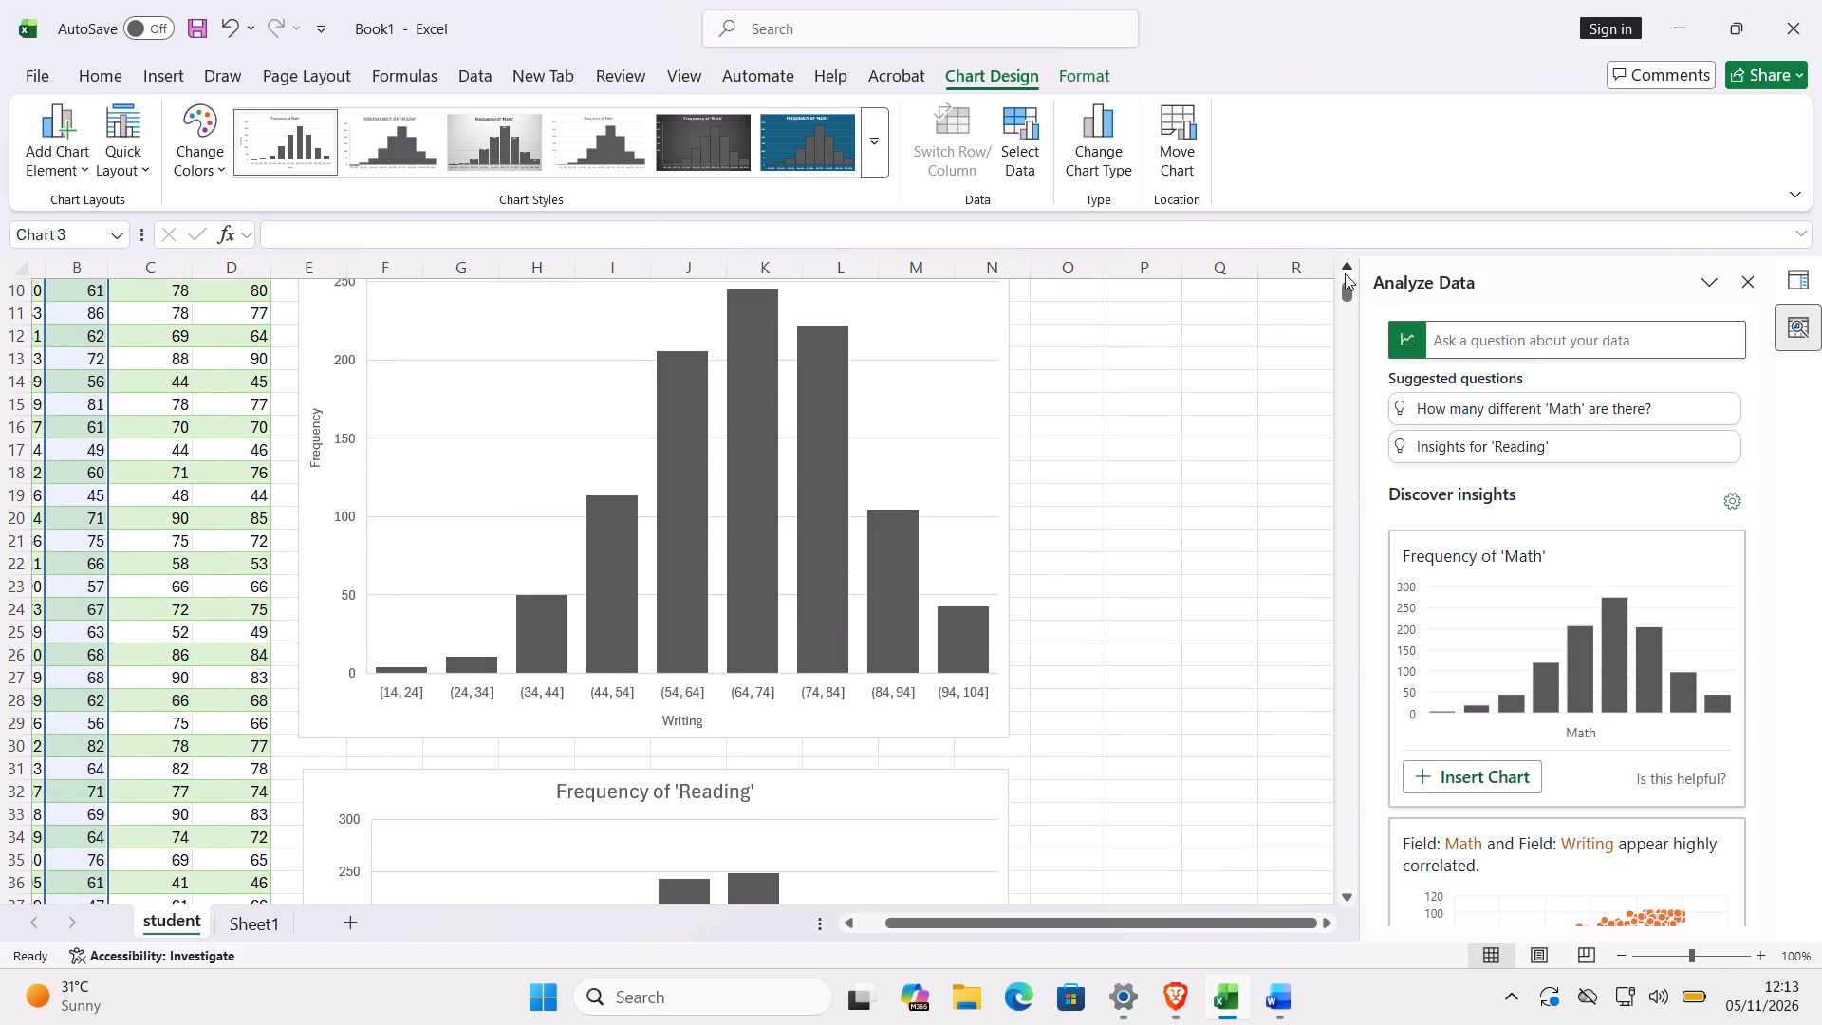
pyautogui.tripleClick(1345, 273)
pyautogui.doubleClick(1345, 273)
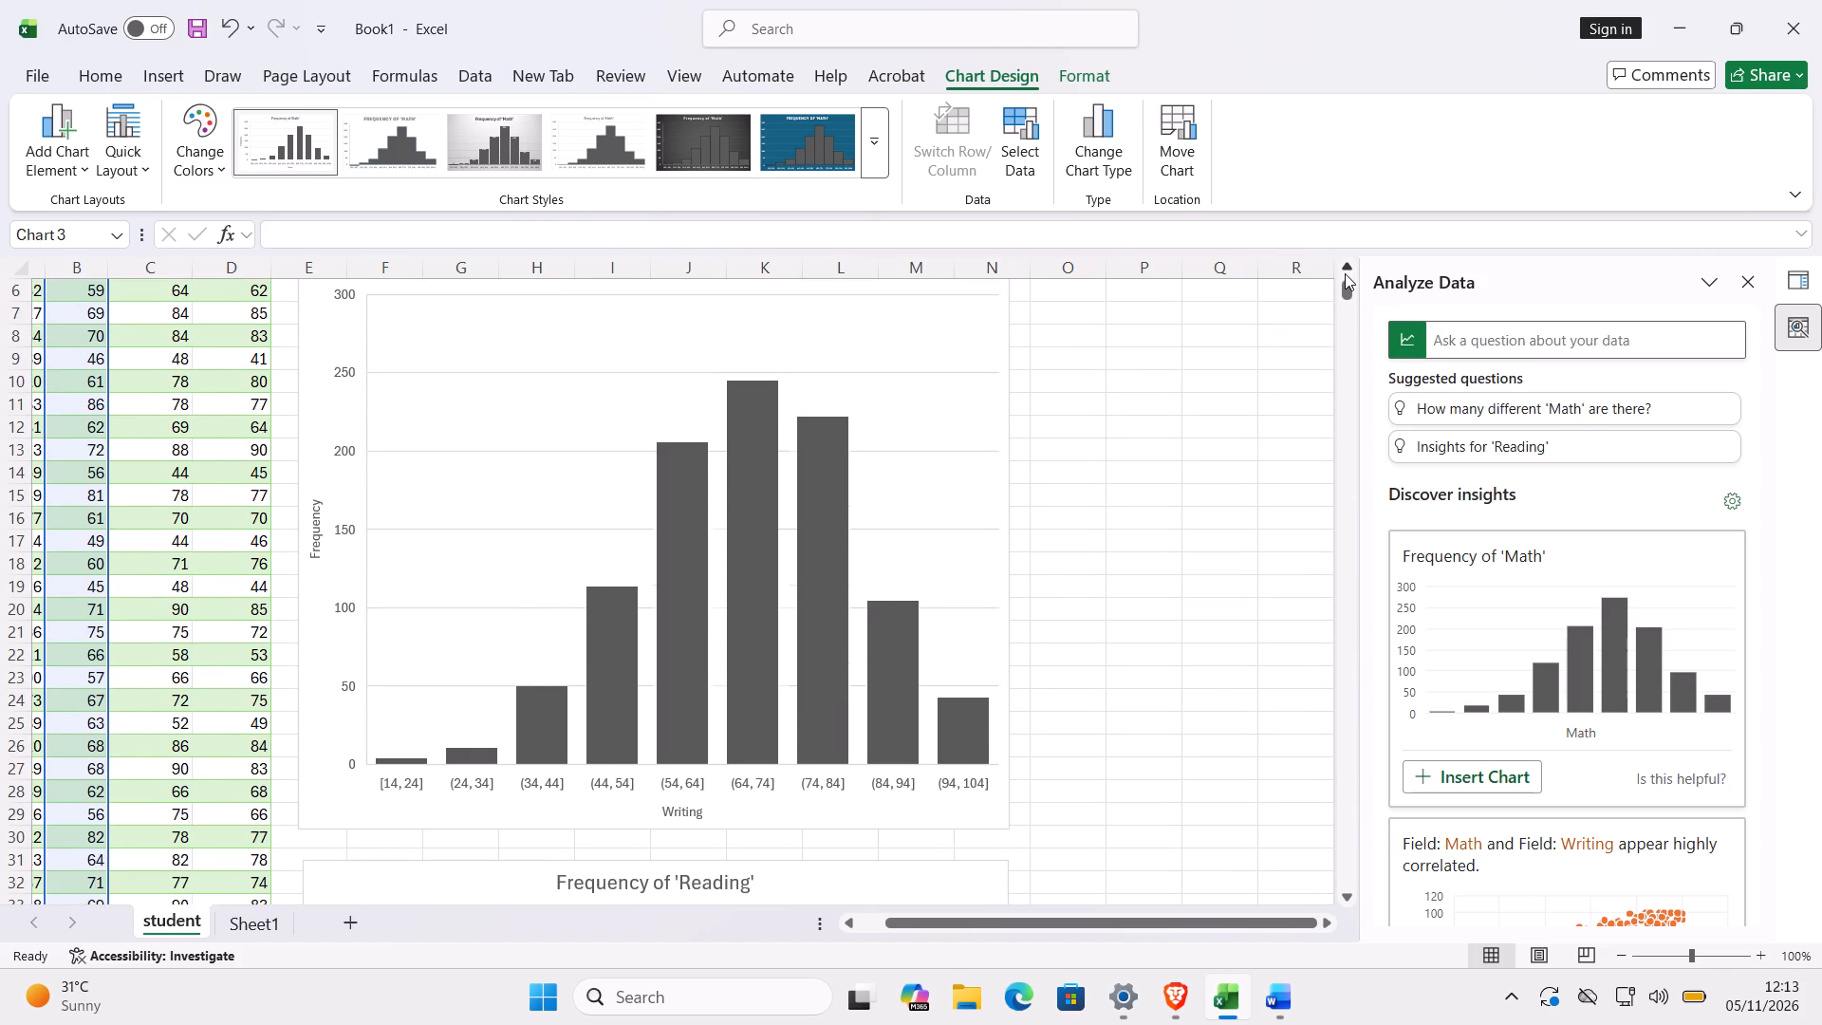
pyautogui.tripleClick(1345, 273)
pyautogui.click(1345, 273)
pyautogui.moveTo(1345, 273); pyautogui.dragTo(1320, 410)
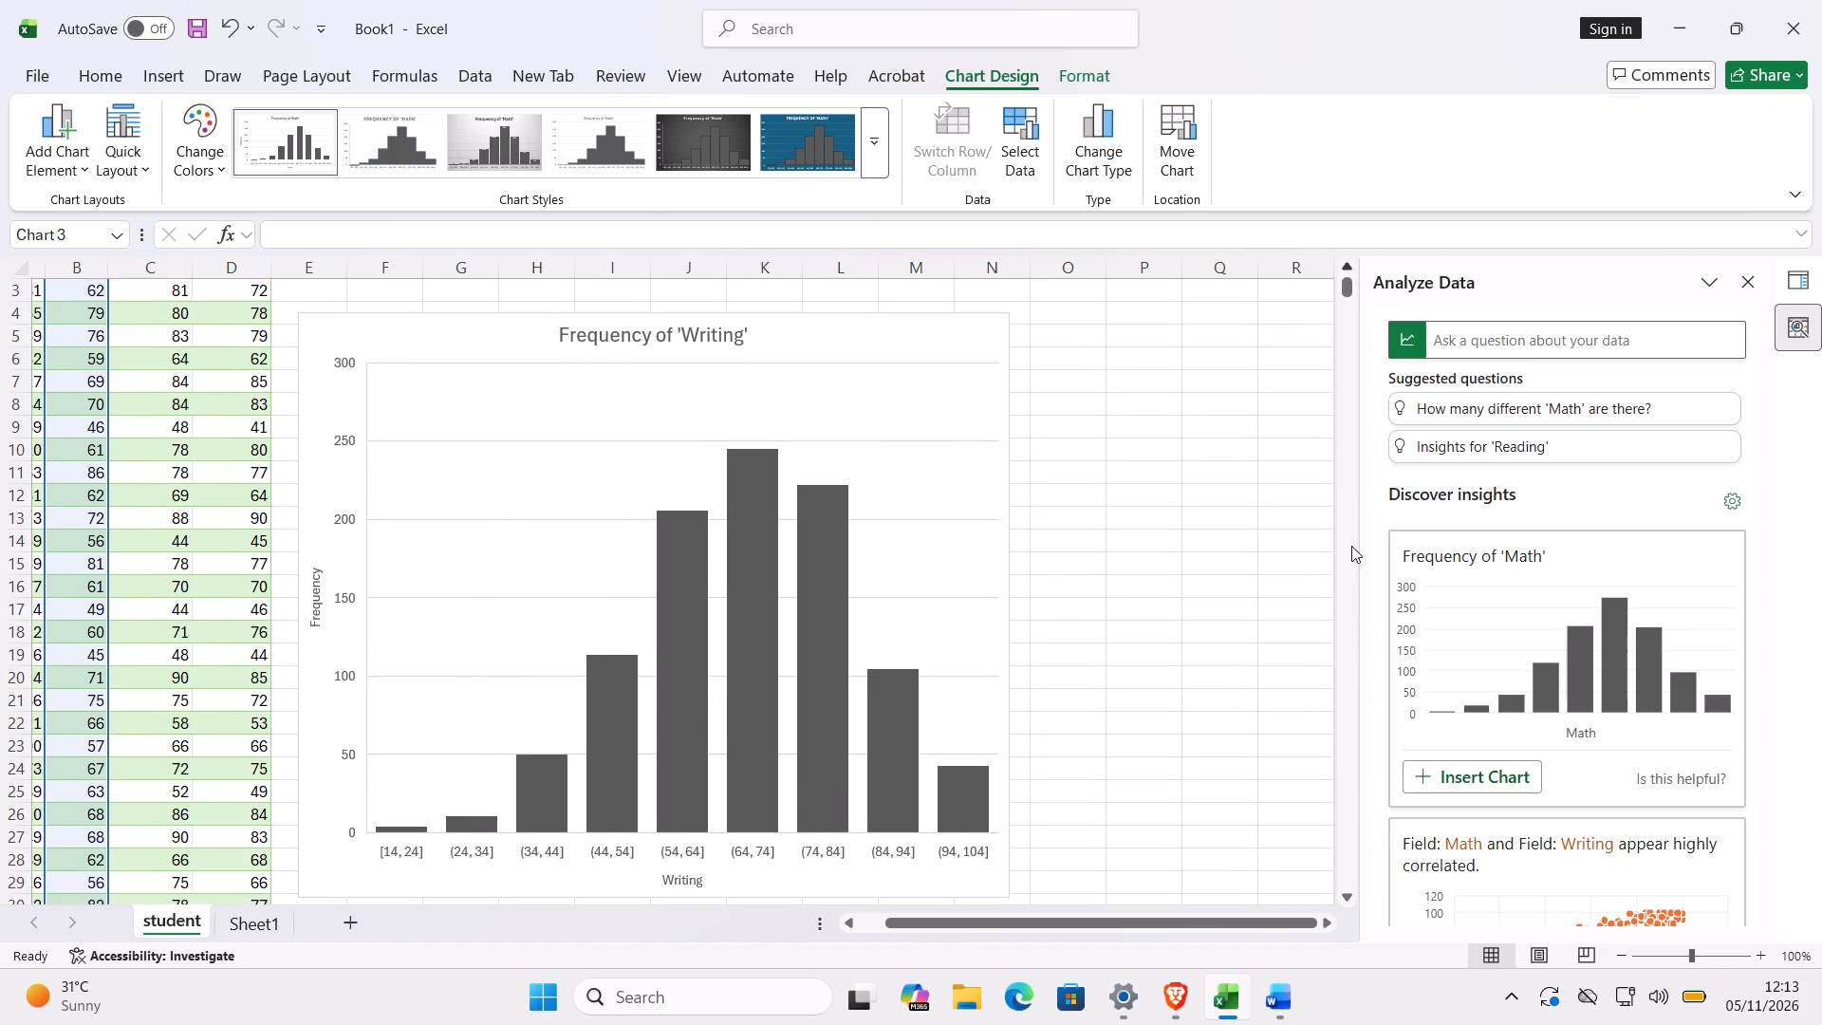
pyautogui.doubleClick(1342, 898)
pyautogui.tripleClick(1342, 898)
pyautogui.tripleClick(1342, 898)
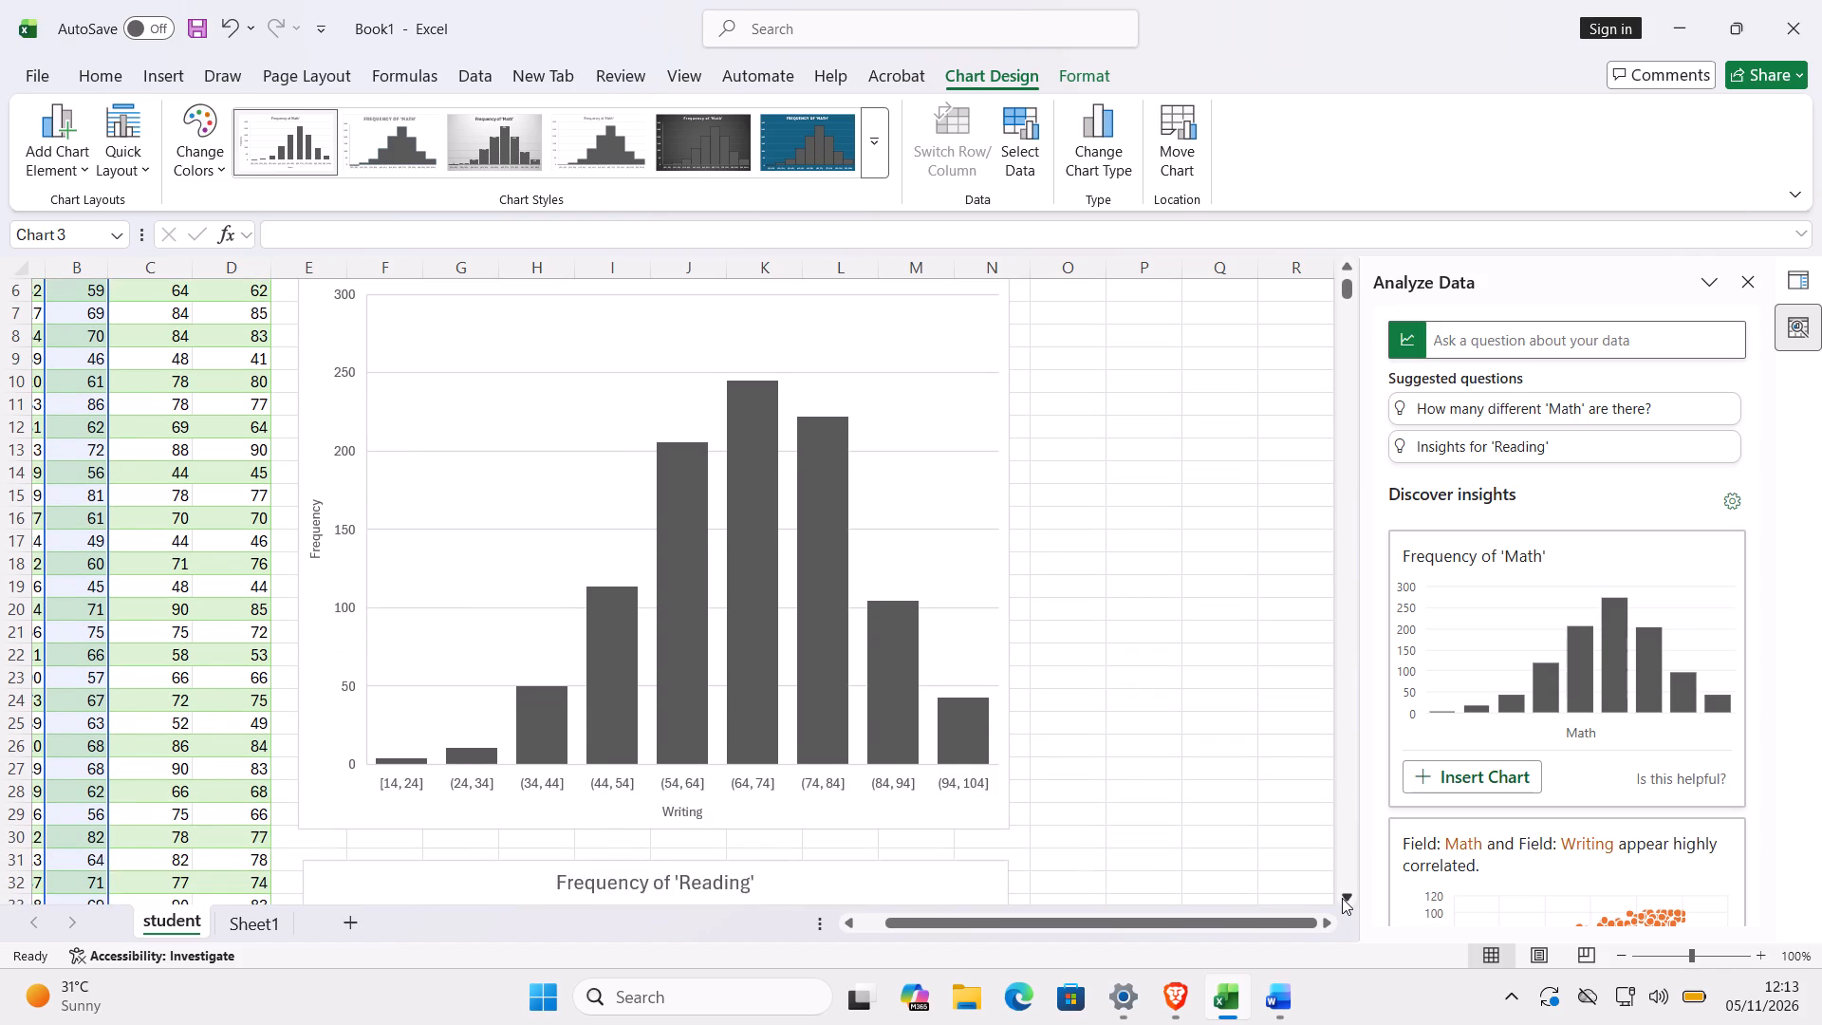
pyautogui.tripleClick(1342, 898)
pyautogui.tripleClick(1342, 898)
pyautogui.tripleClick(1342, 898)
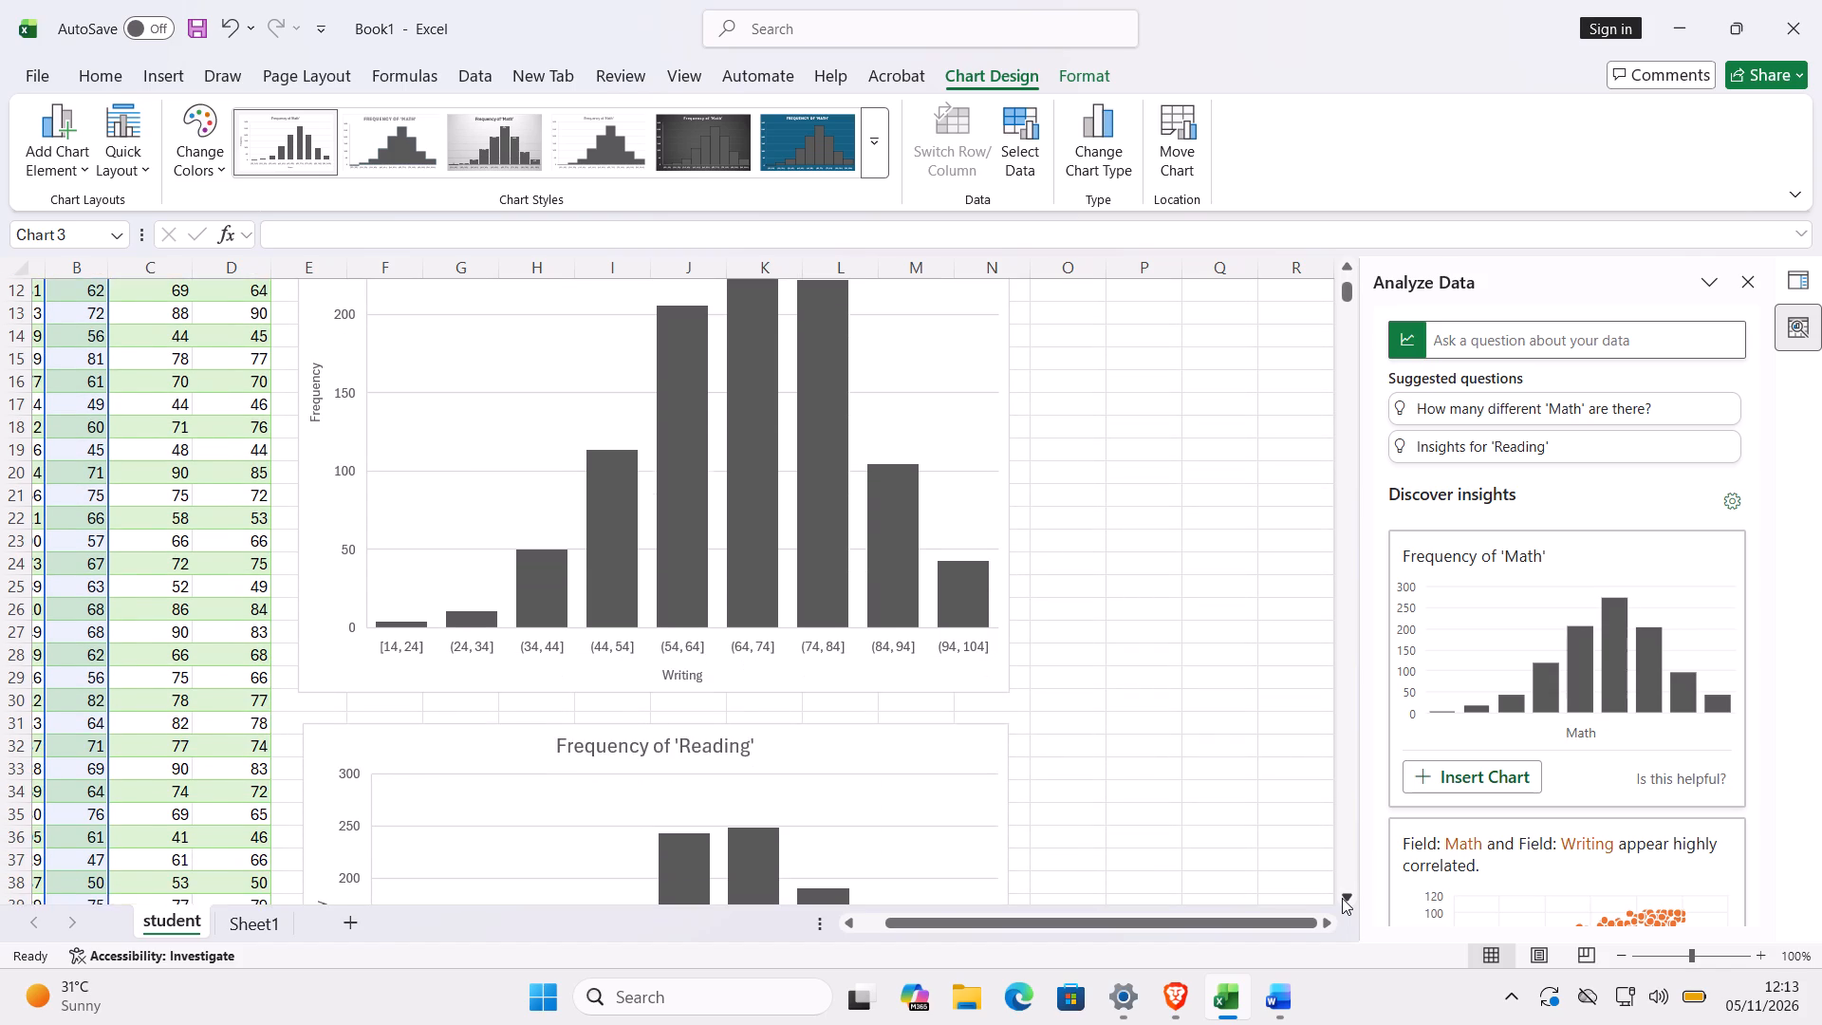
pyautogui.tripleClick(1342, 898)
pyautogui.tripleClick(1342, 898)
pyautogui.tripleClick(1342, 898)
pyautogui.tripleClick(1342, 898)
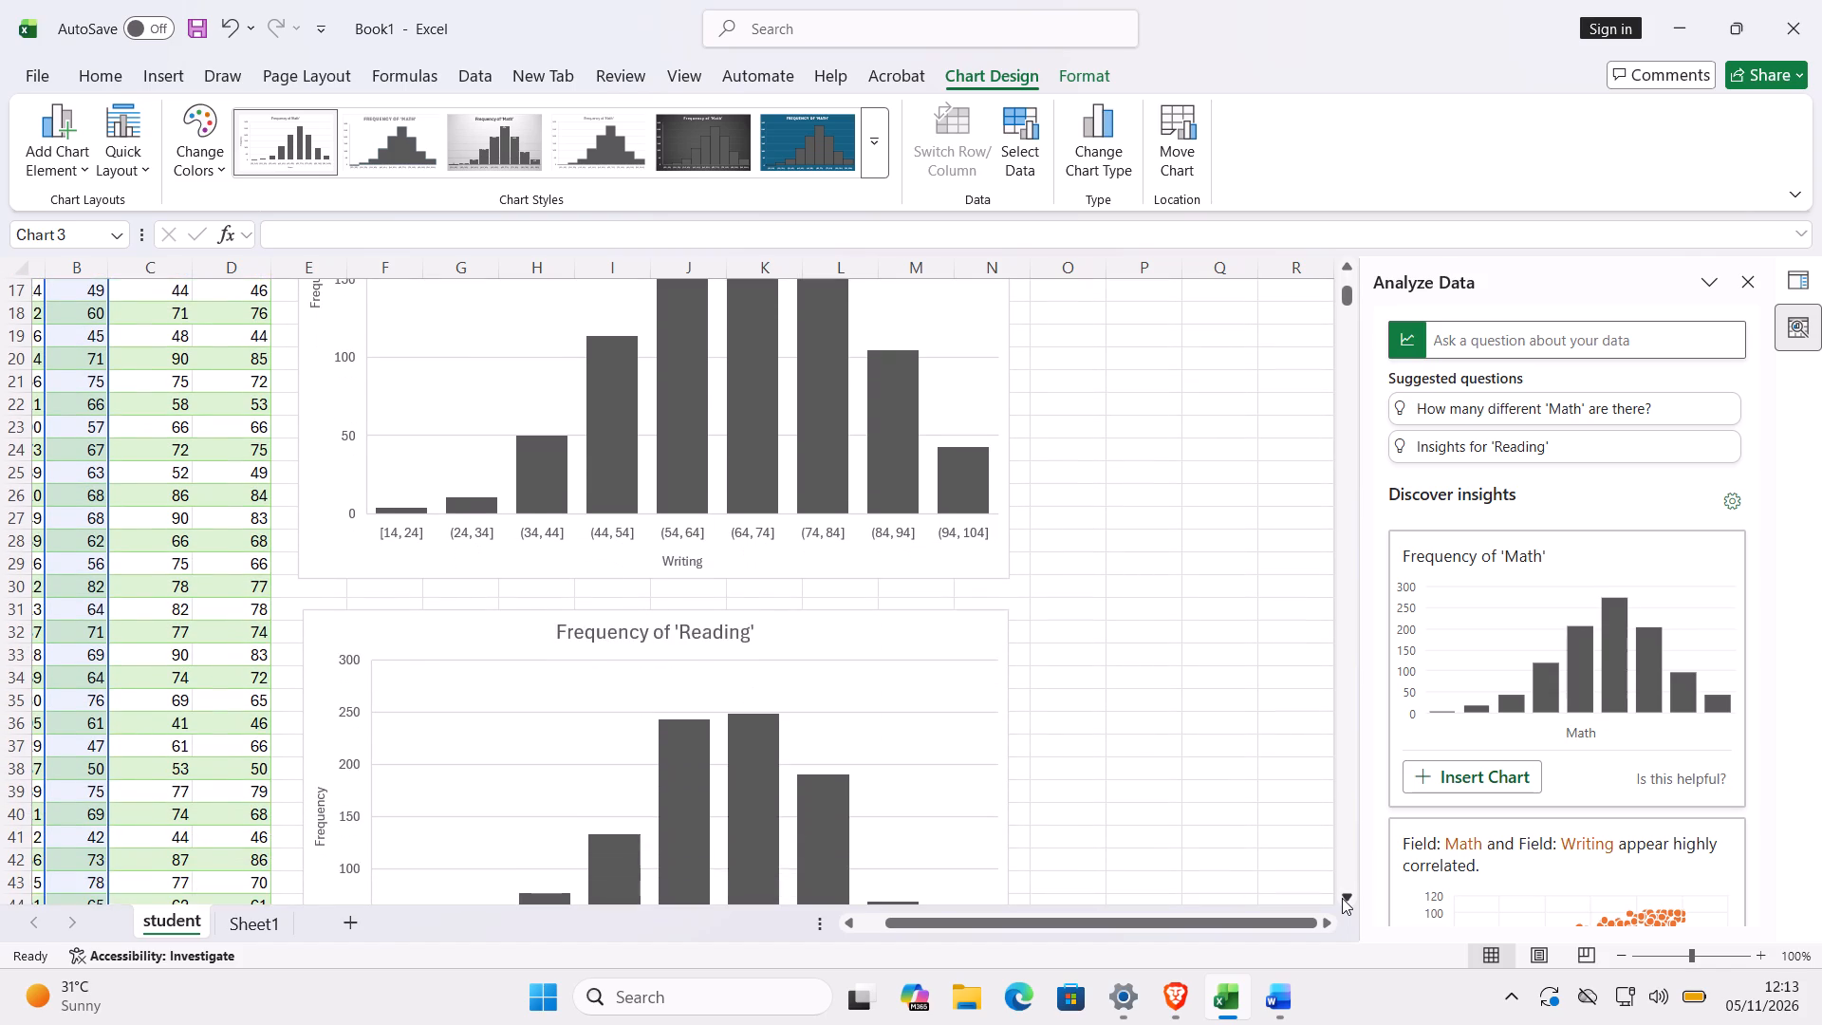
pyautogui.tripleClick(1342, 898)
pyautogui.tripleClick(1342, 898)
pyautogui.tripleClick(1342, 898)
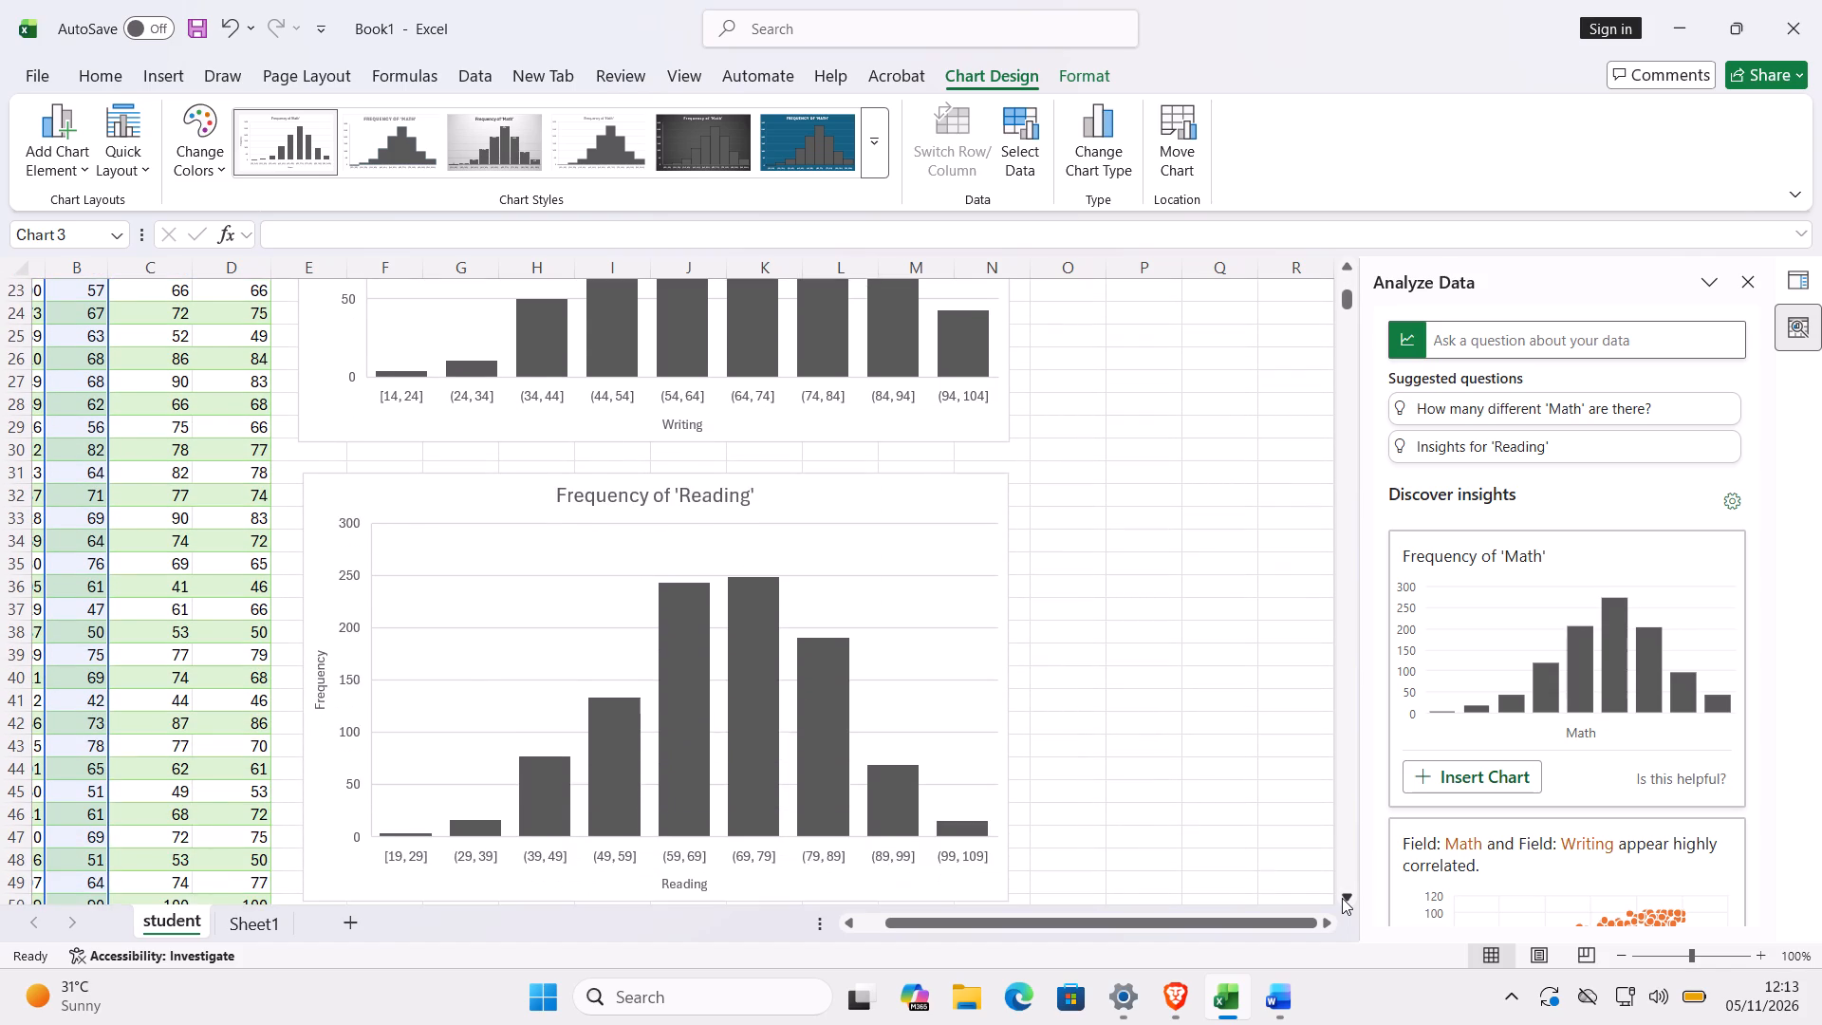
pyautogui.tripleClick(1342, 898)
pyautogui.tripleClick(1342, 898)
pyautogui.tripleClick(1342, 898)
pyautogui.tripleClick(1342, 898)
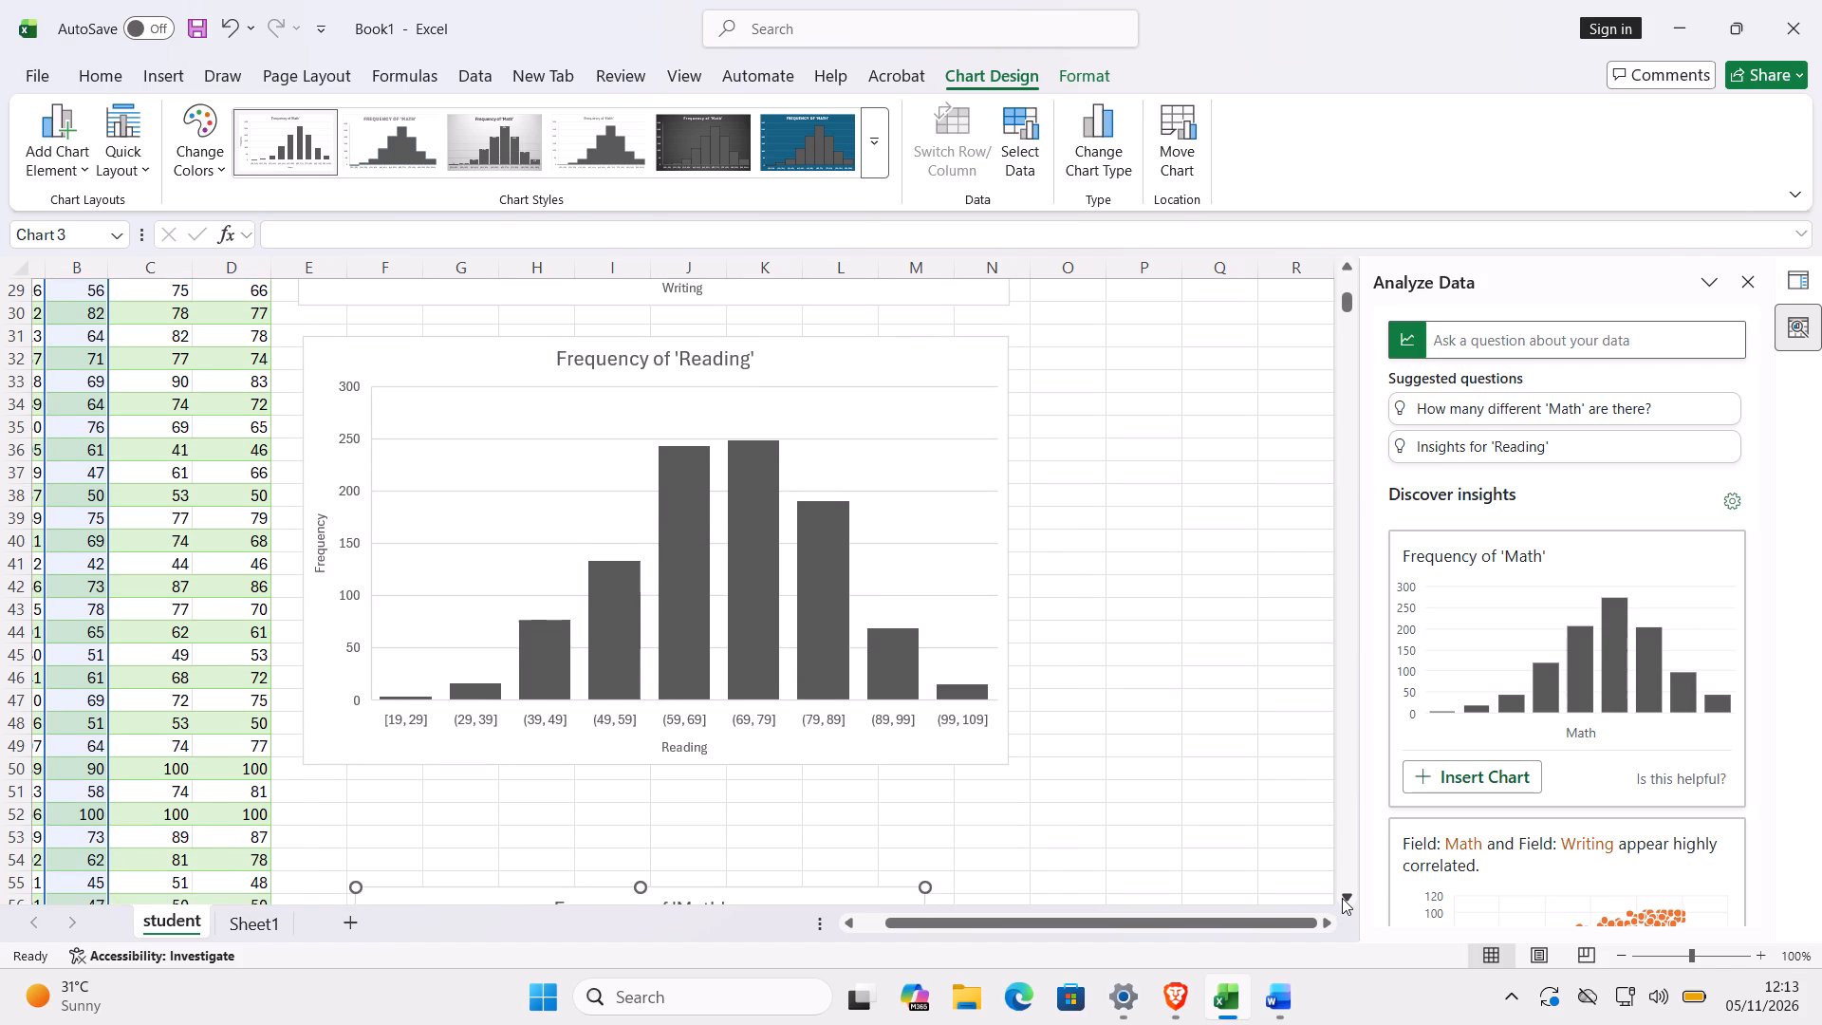
pyautogui.doubleClick(1342, 898)
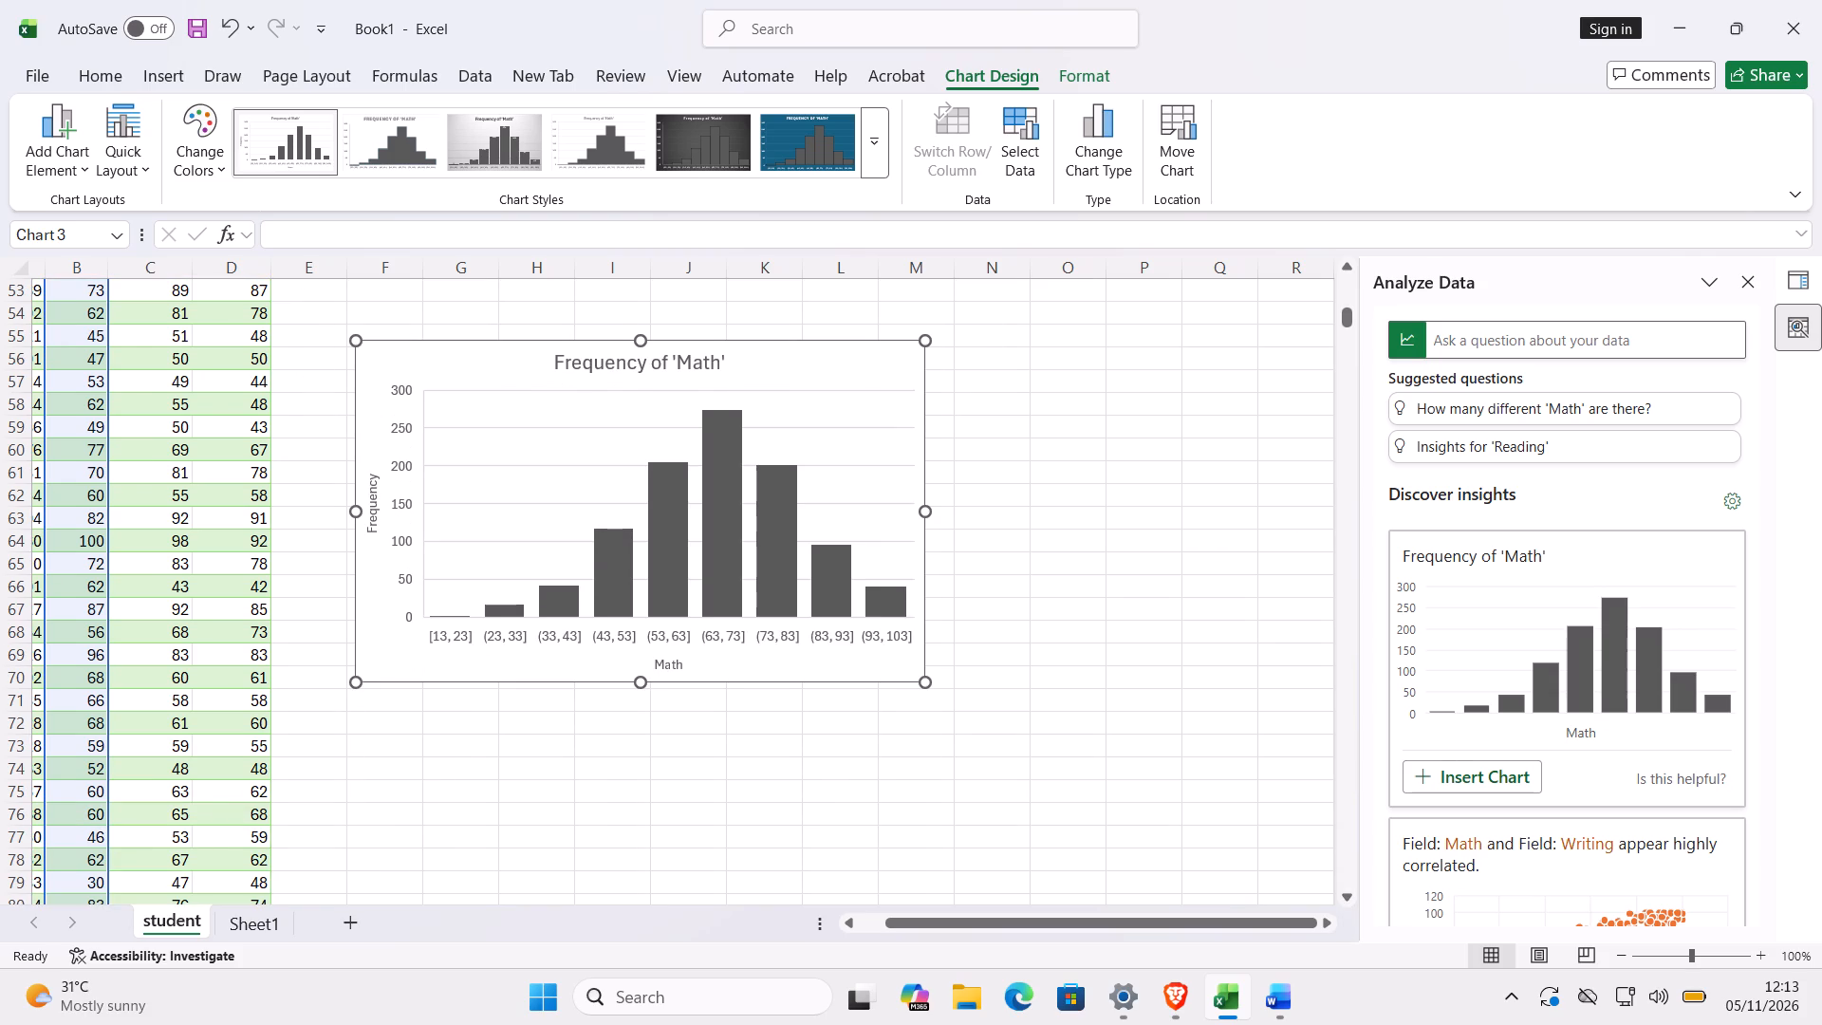
# Nudge the Frequency of 'Math' chart up and left until its top-left corner sits in cell E53.
pyautogui.press('Up')
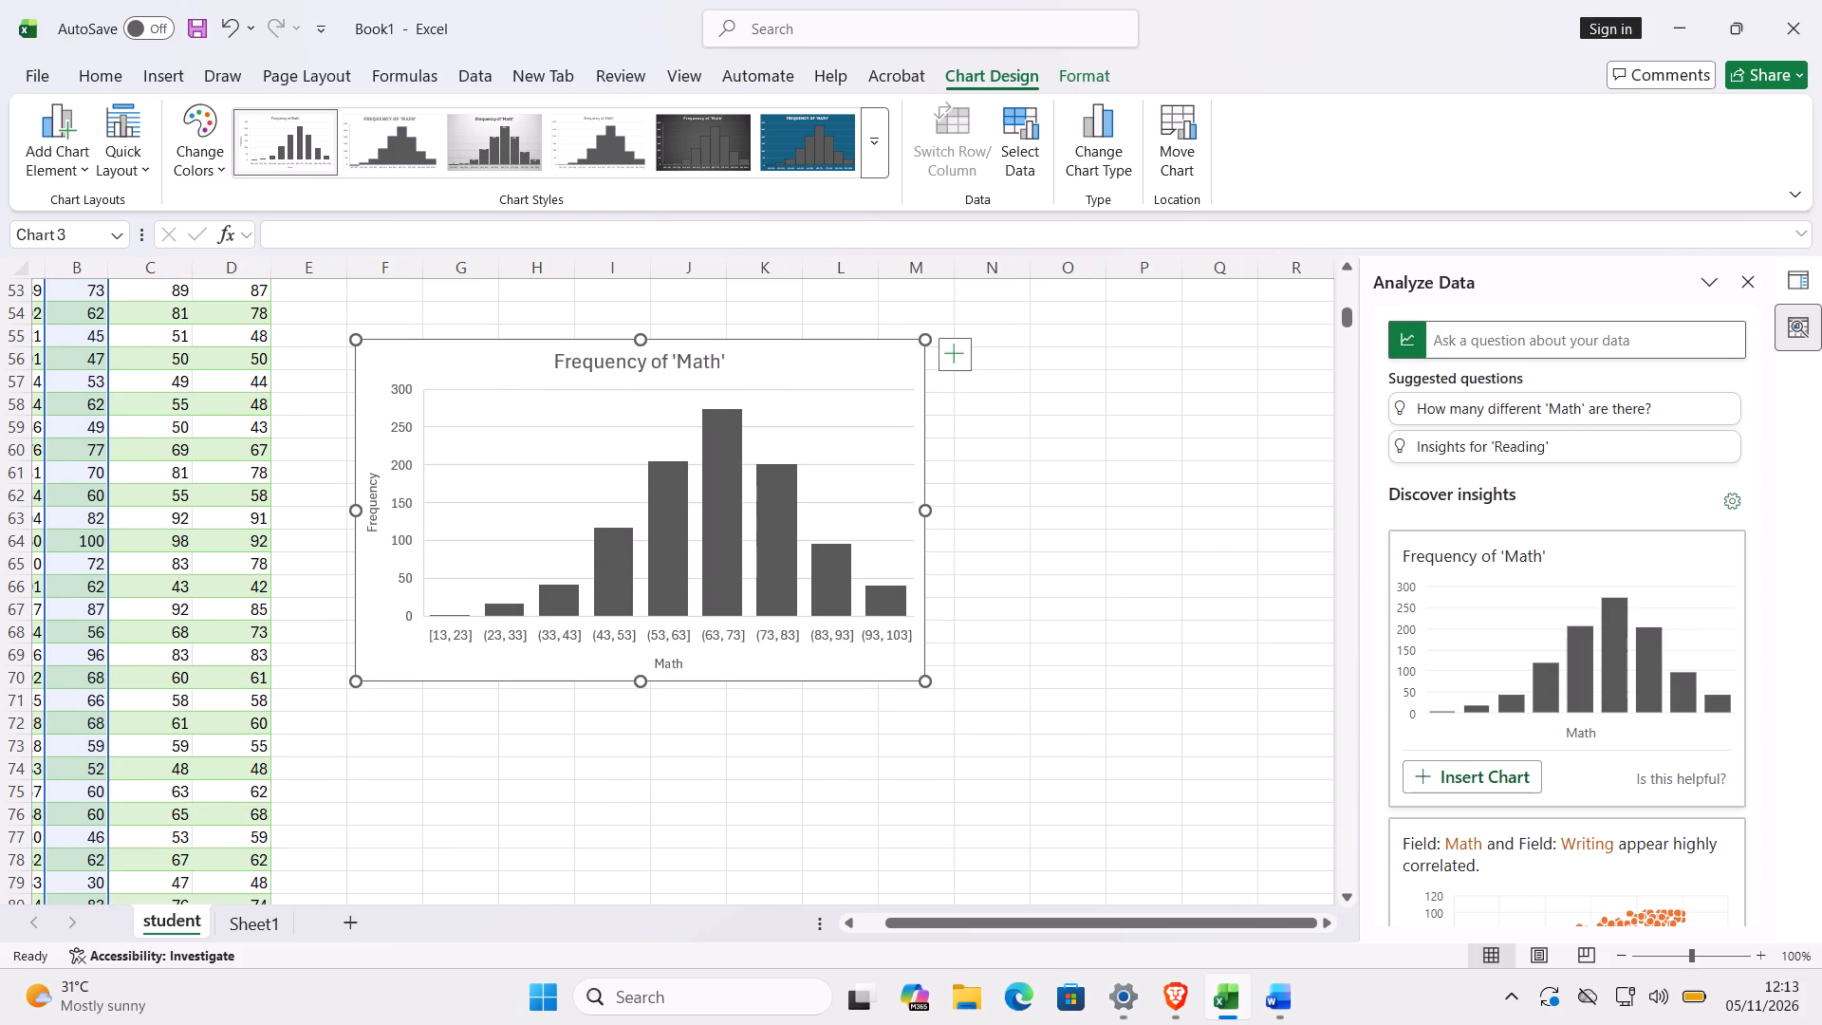
pyautogui.press('Up')
pyautogui.press('Up')
pyautogui.press('Up')
pyautogui.press('Up')
pyautogui.press('Up')
pyautogui.press('Up')
pyautogui.press('Up')
pyautogui.press('Up')
pyautogui.press('Up')
pyautogui.press('Up')
pyautogui.press('Up')
pyautogui.press('Up')
pyautogui.press('Up')
pyautogui.press('Up')
pyautogui.press('Up')
pyautogui.press('Up')
pyautogui.press('Up')
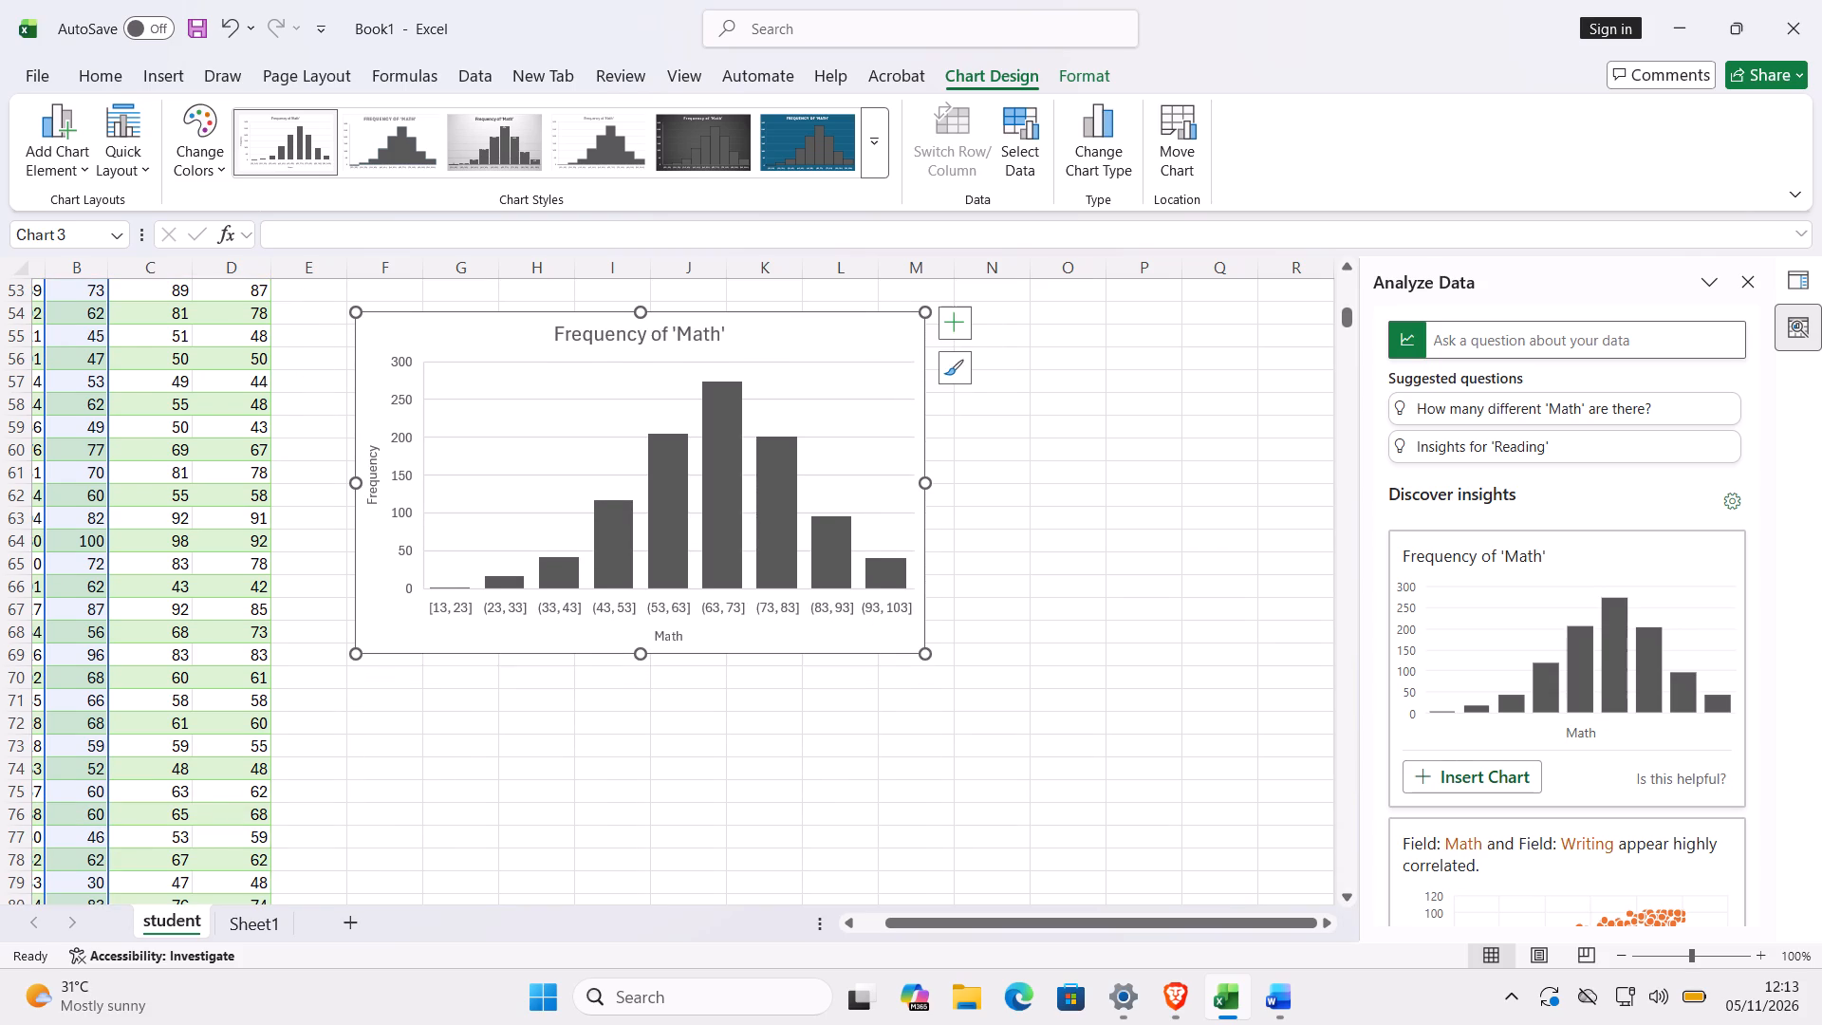
pyautogui.press('Up')
pyautogui.press('Up')
pyautogui.press('Up')
pyautogui.press('Up')
pyautogui.press('Up')
pyautogui.press('Up')
pyautogui.press('Up')
pyautogui.press('Up')
pyautogui.press('Up')
pyautogui.press('Up')
pyautogui.press('Up')
pyautogui.press('Up')
pyautogui.press('Up')
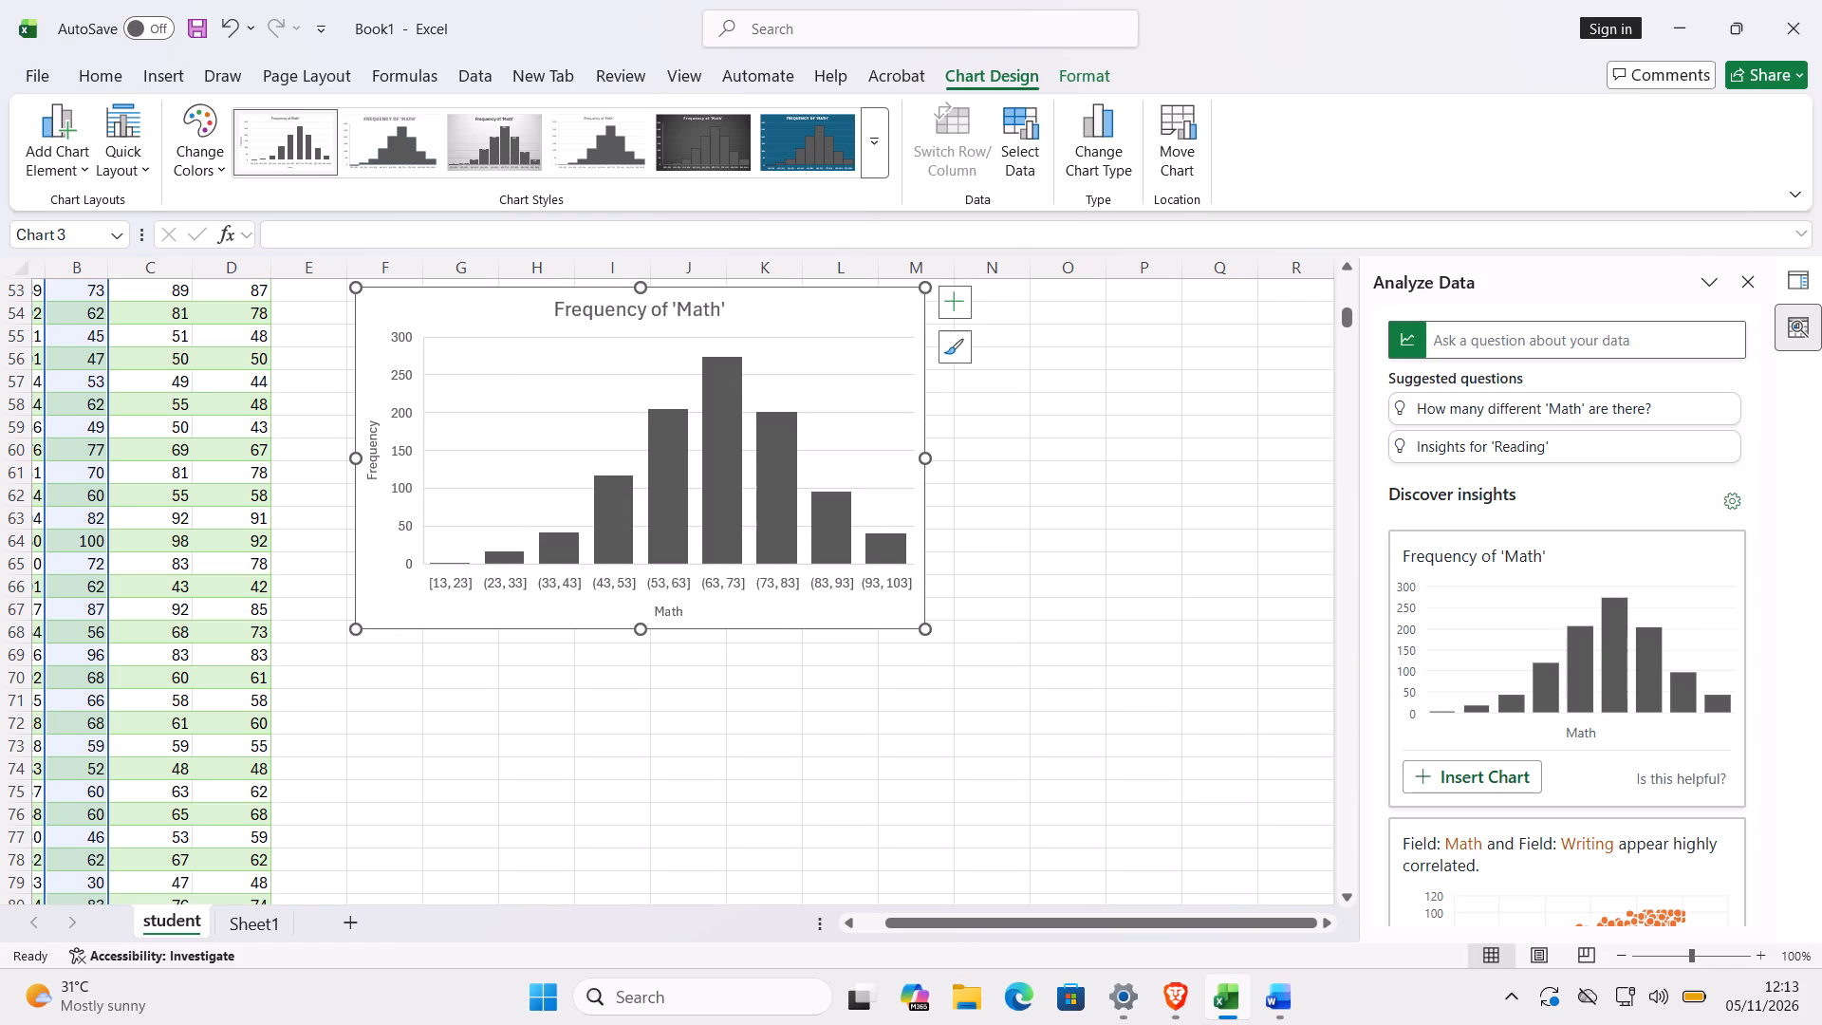
pyautogui.press('Left')
pyautogui.press('Left')
pyautogui.press('Left')
pyautogui.press('Left')
pyautogui.press('Left')
pyautogui.press('Left')
pyautogui.press('Left')
pyautogui.press('Left')
pyautogui.press('Left')
pyautogui.press('Left')
pyautogui.press('Left')
pyautogui.press('Left')
pyautogui.press('Left')
pyautogui.press('Left')
pyautogui.press('Left')
pyautogui.press('Left')
pyautogui.press('Left')
pyautogui.press('Left')
pyautogui.press('Left')
pyautogui.press('Left')
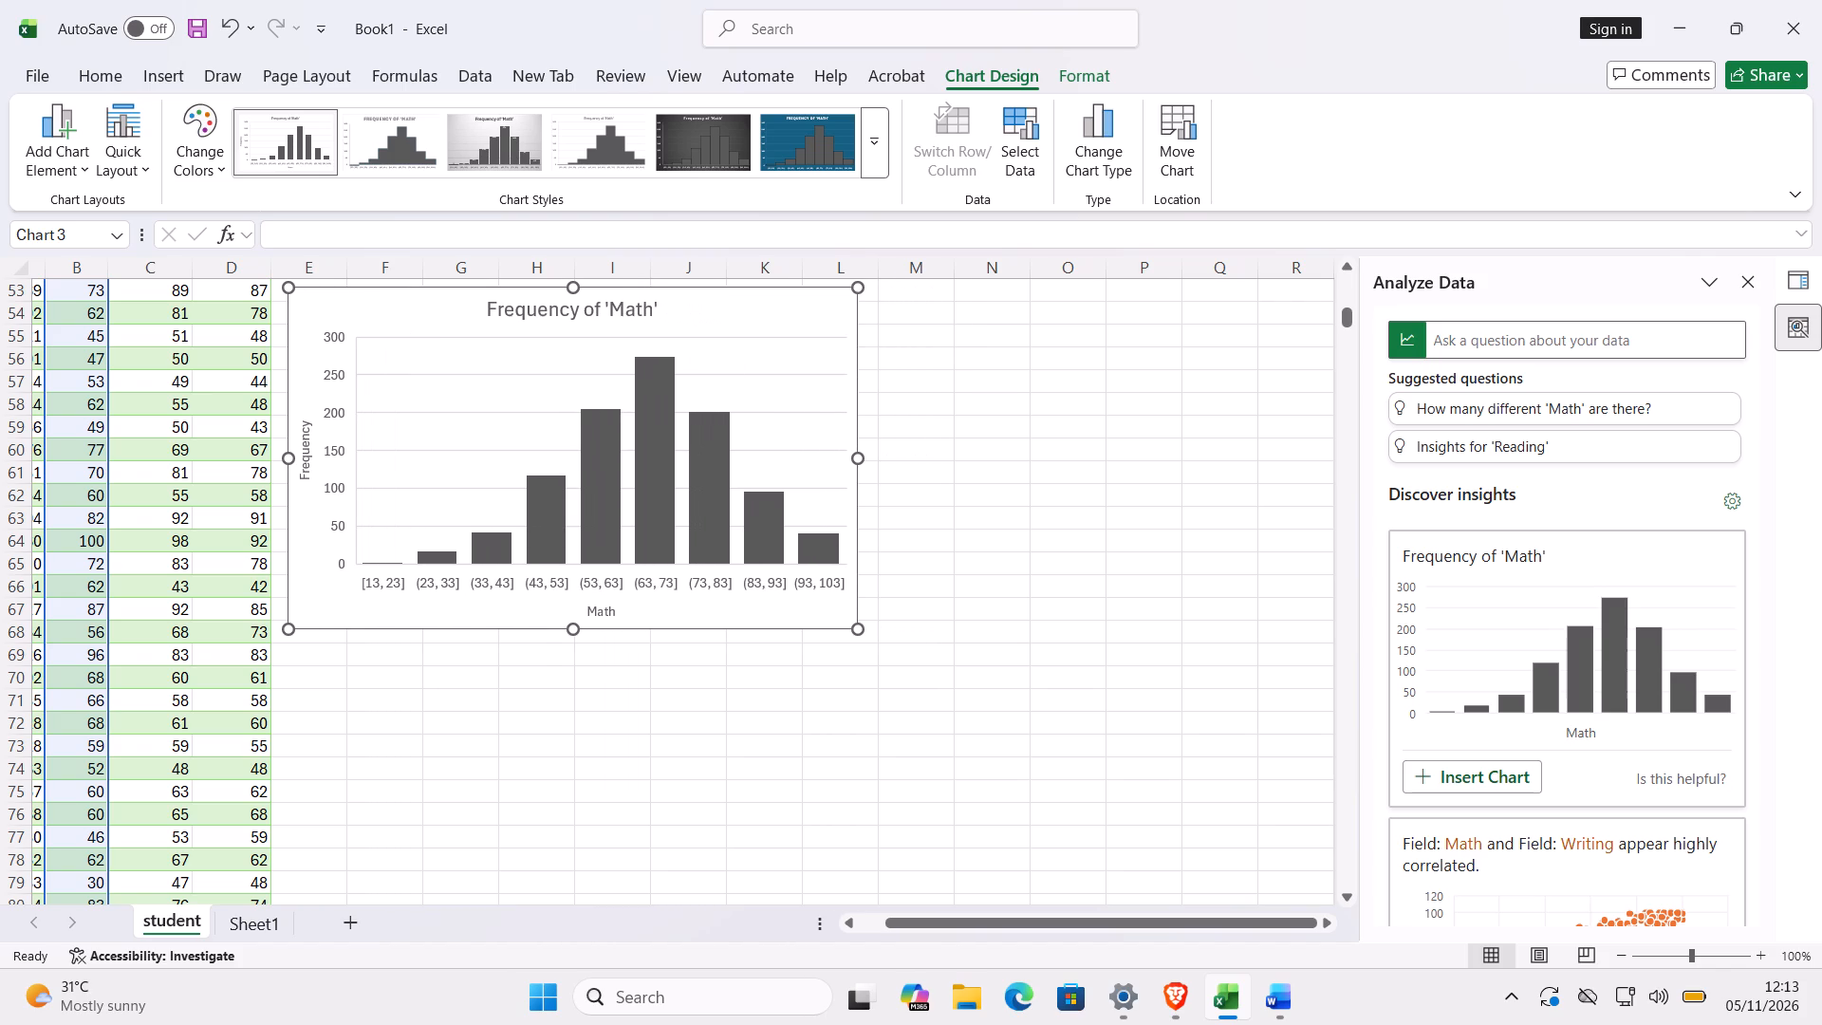
pyautogui.press('Left')
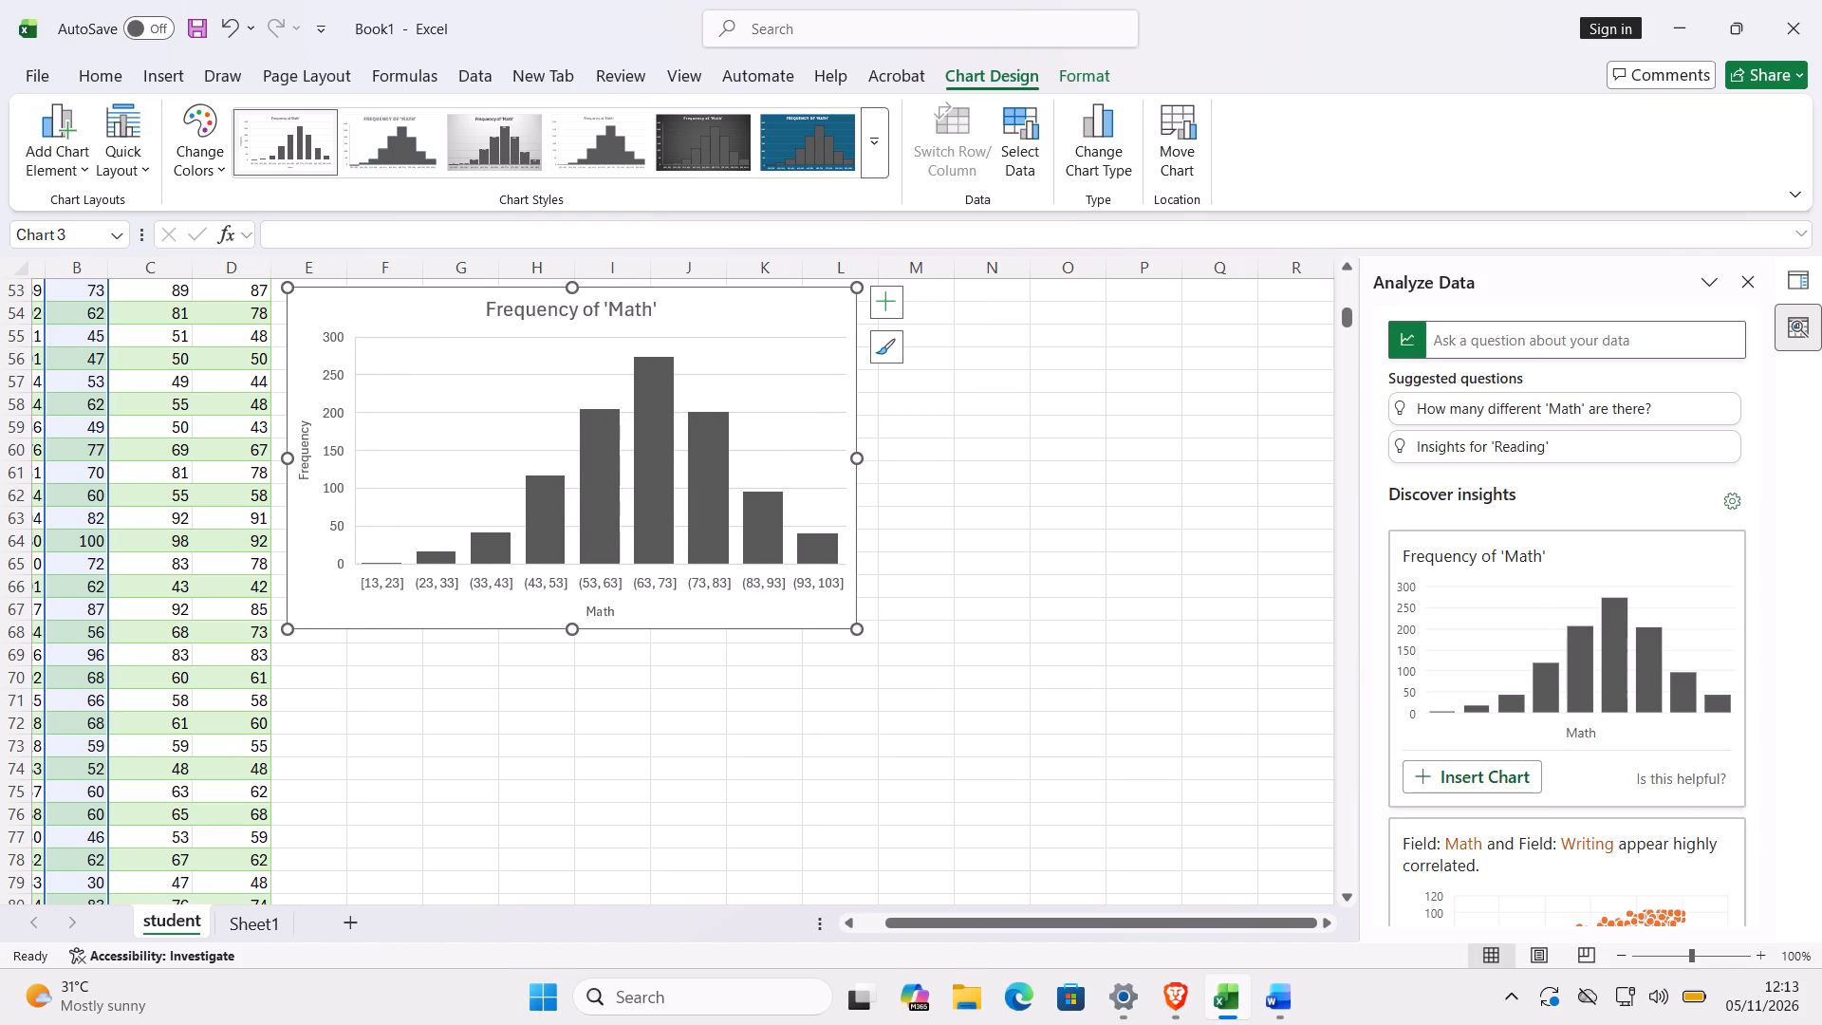
# Enlarge the Frequency of 'Math' chart to span columns E to N and about rows 53 to 75.
pyautogui.moveTo(855, 628); pyautogui.dragTo(1024, 743)
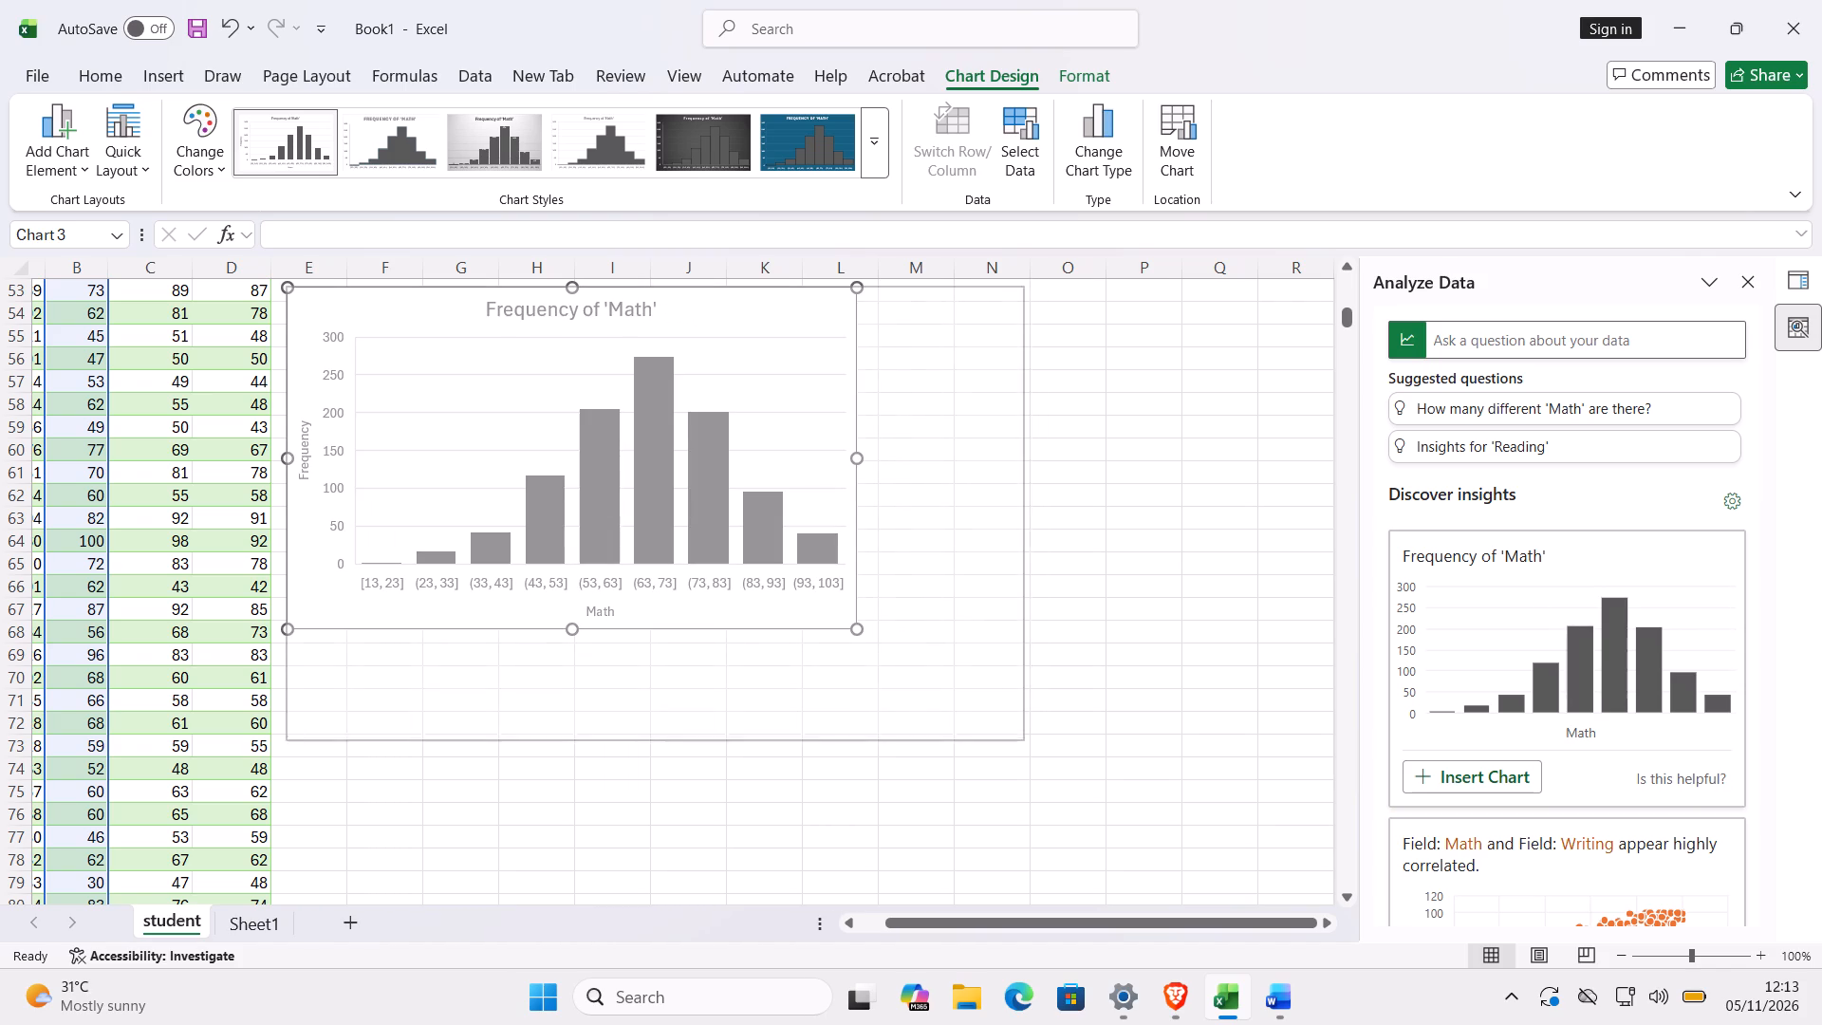
pyautogui.moveTo(1024, 743); pyautogui.dragTo(1021, 791)
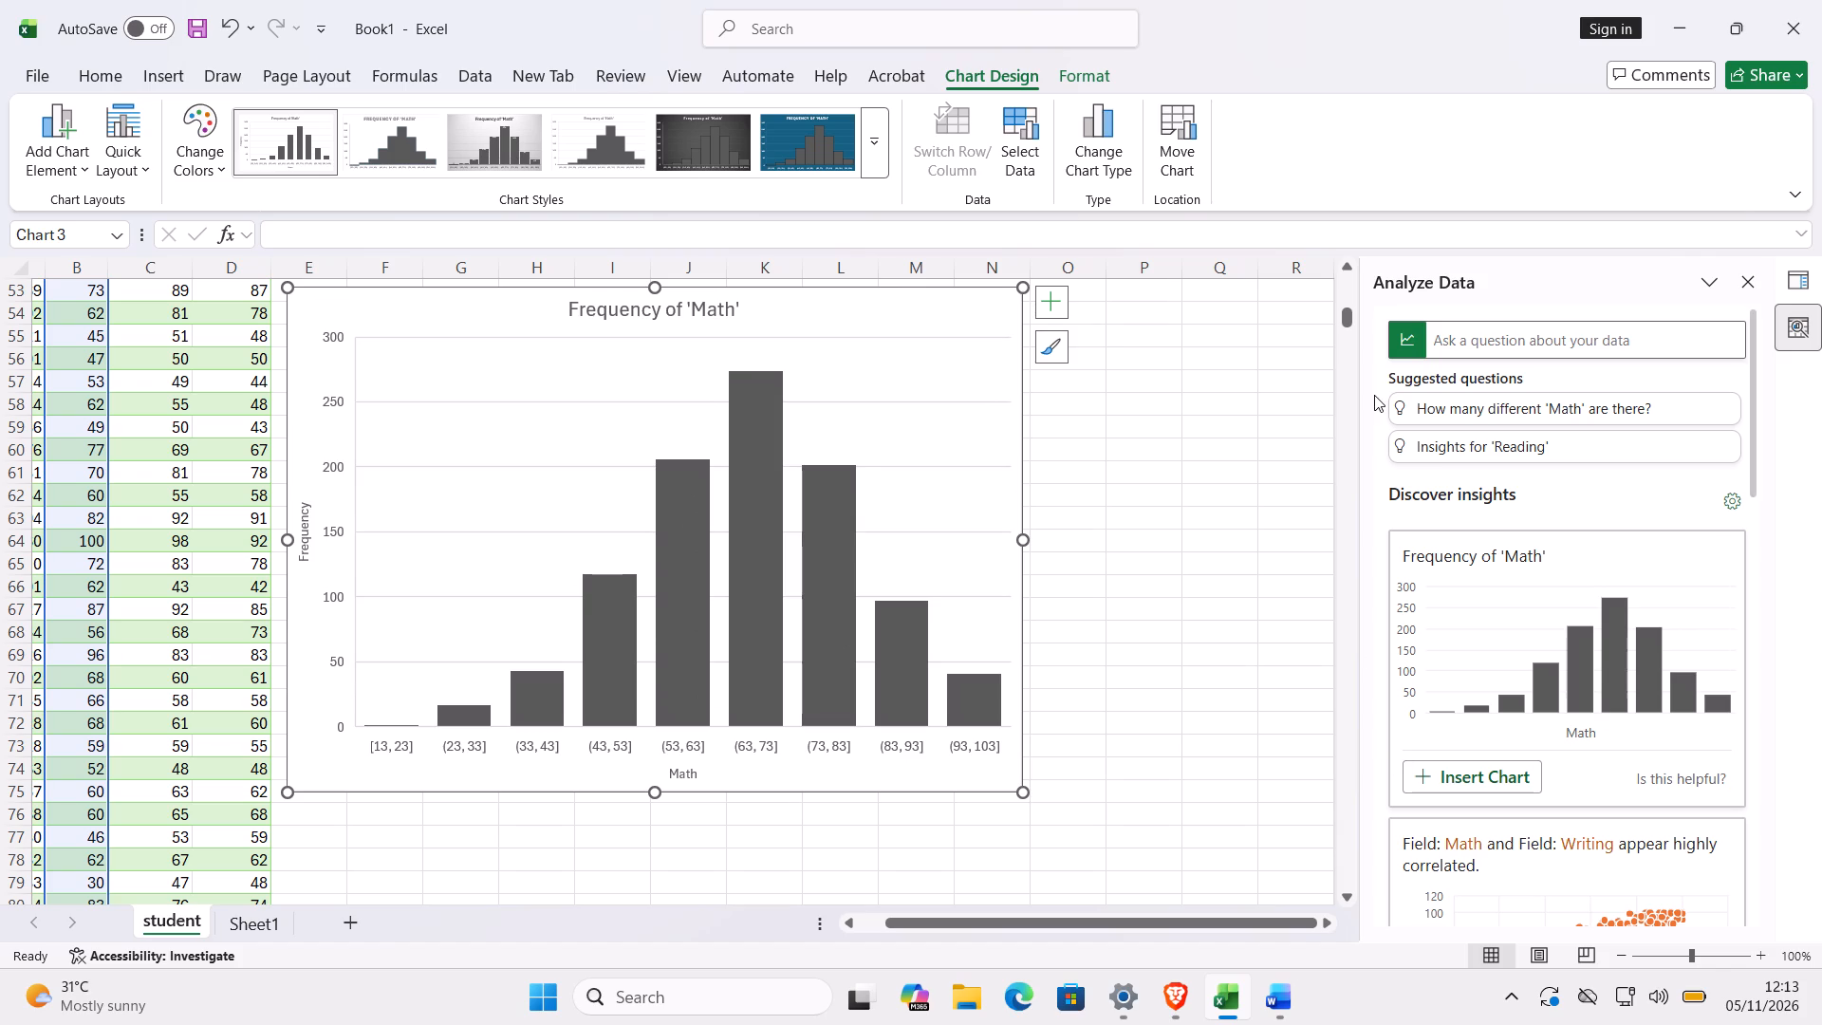
pyautogui.click(1345, 259)
pyautogui.tripleClick(1345, 259)
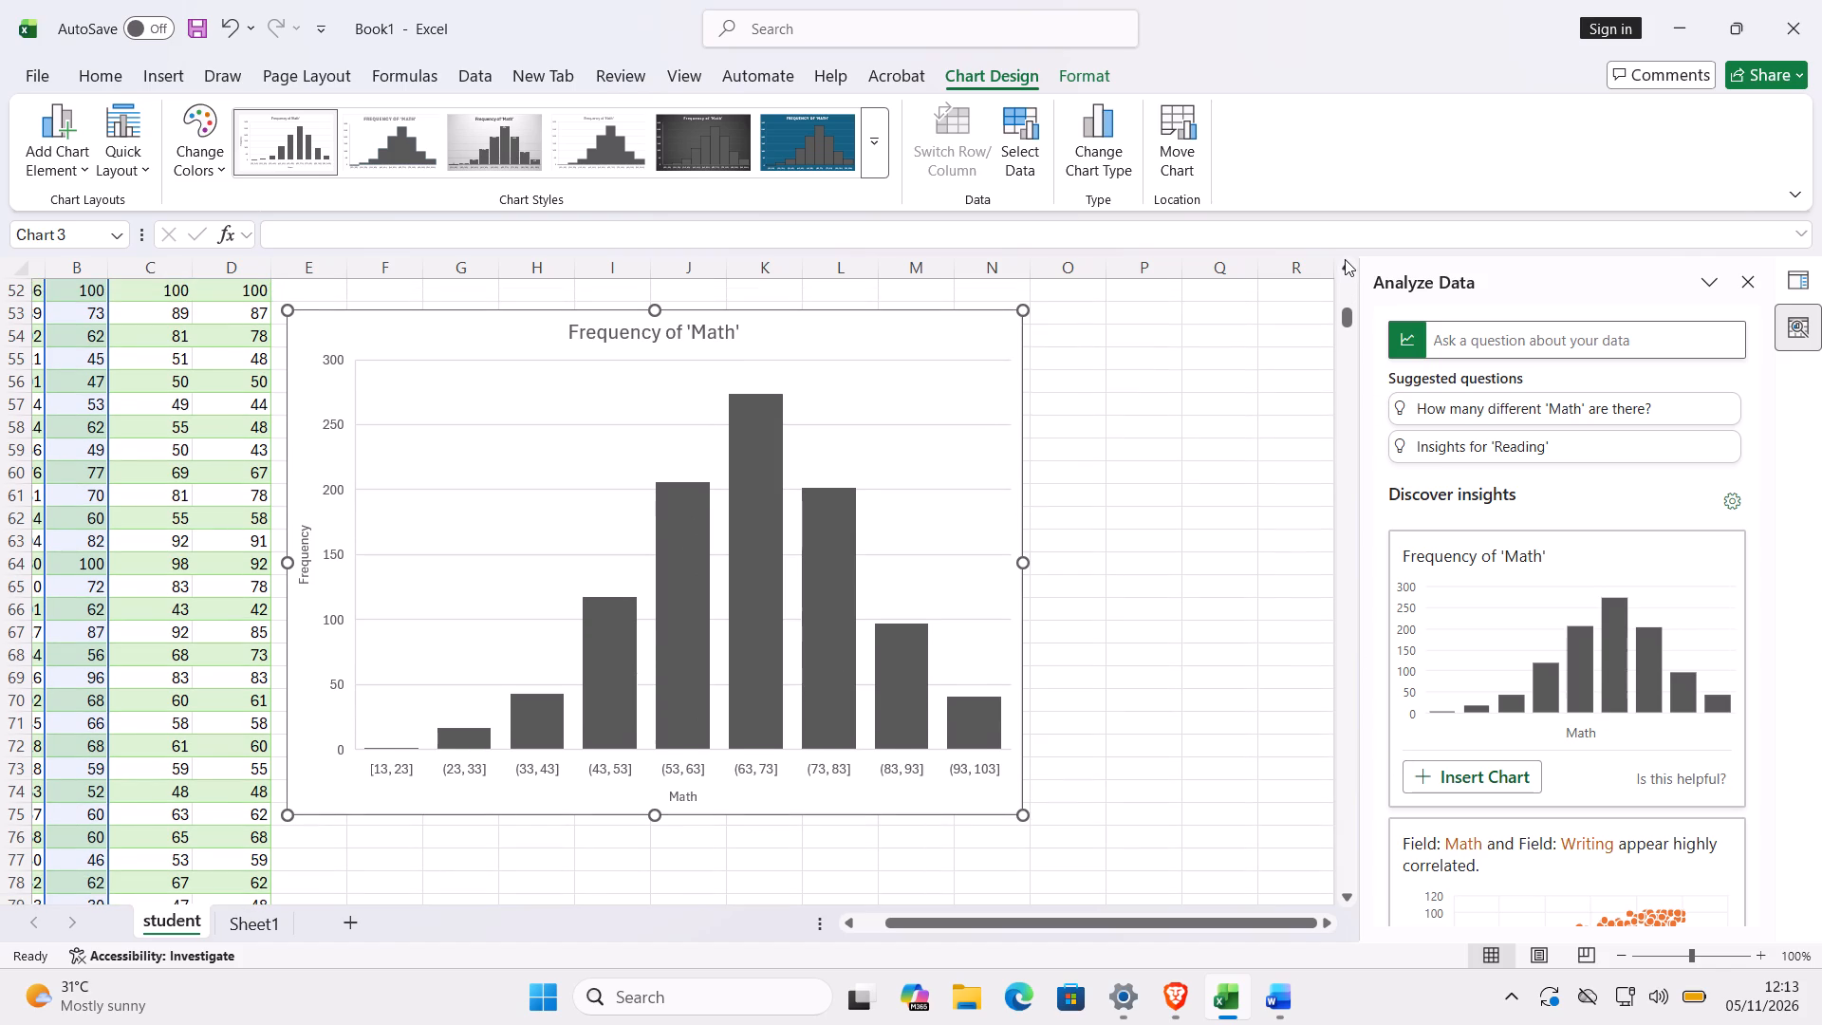
pyautogui.tripleClick(1345, 259)
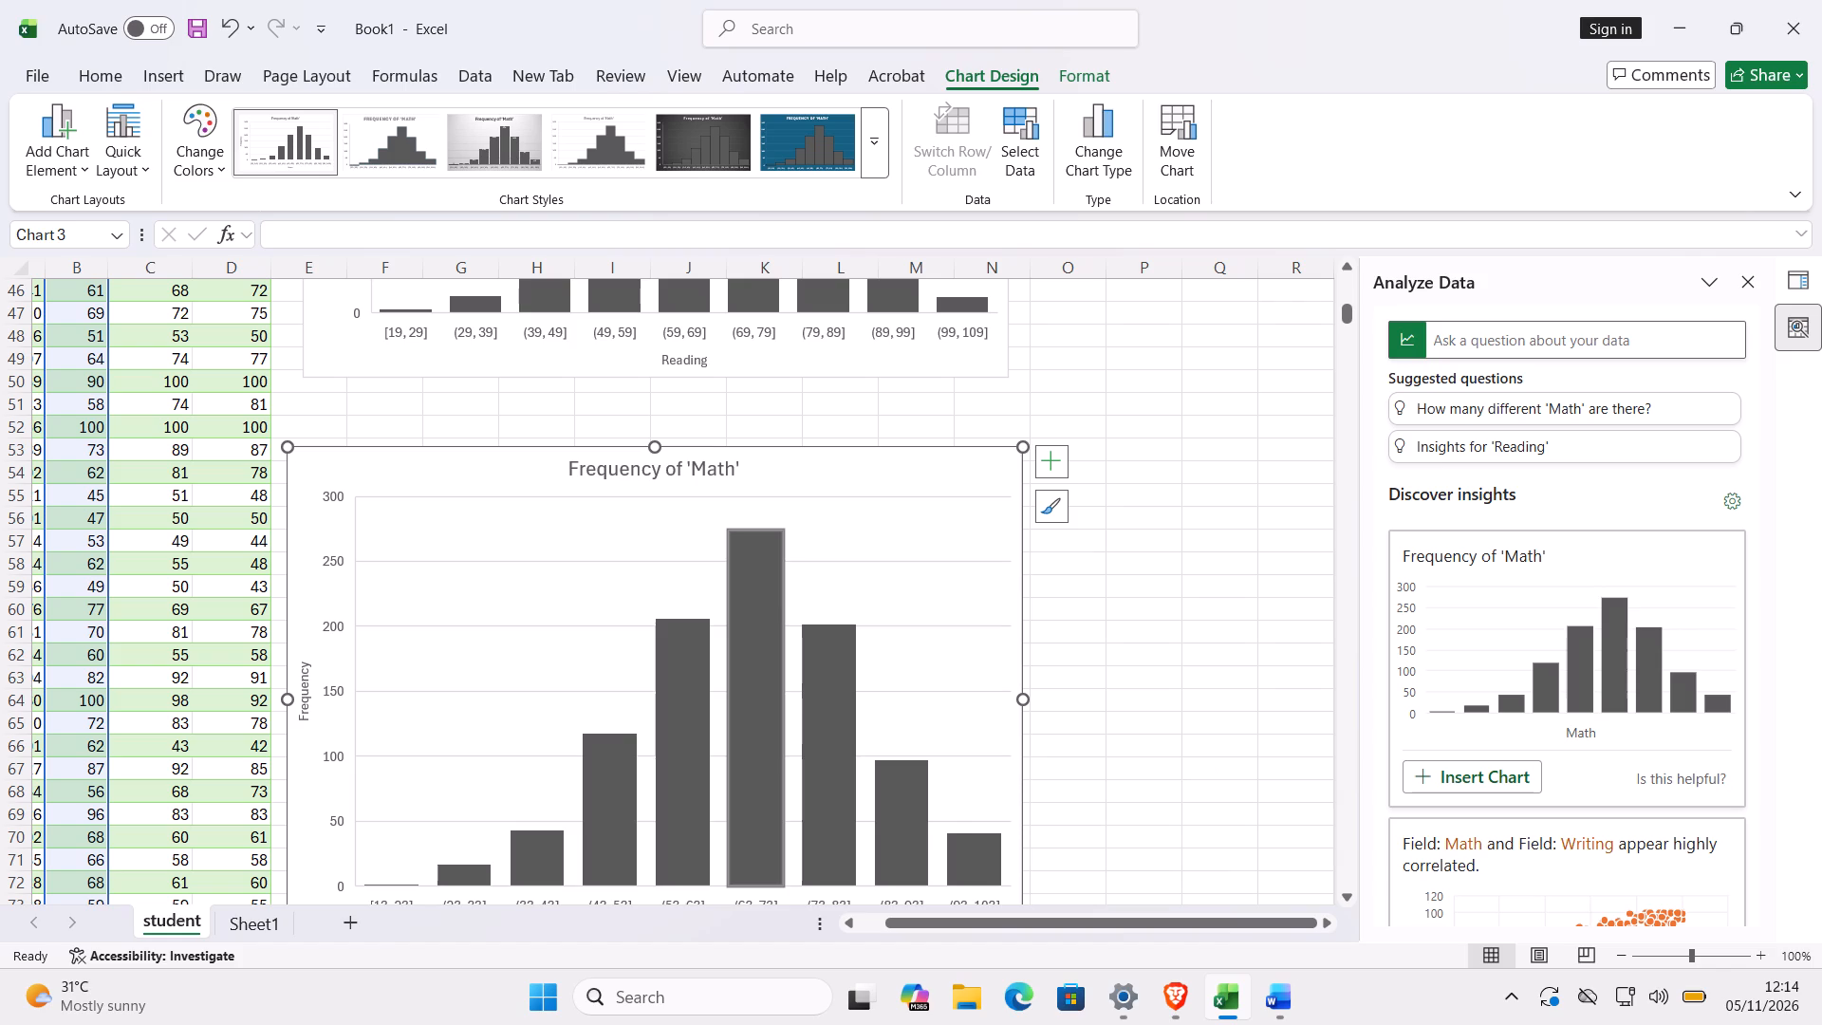
# Create a PivotChart and PivotTable from the student table on a new worksheet.
pyautogui.click(180, 401)
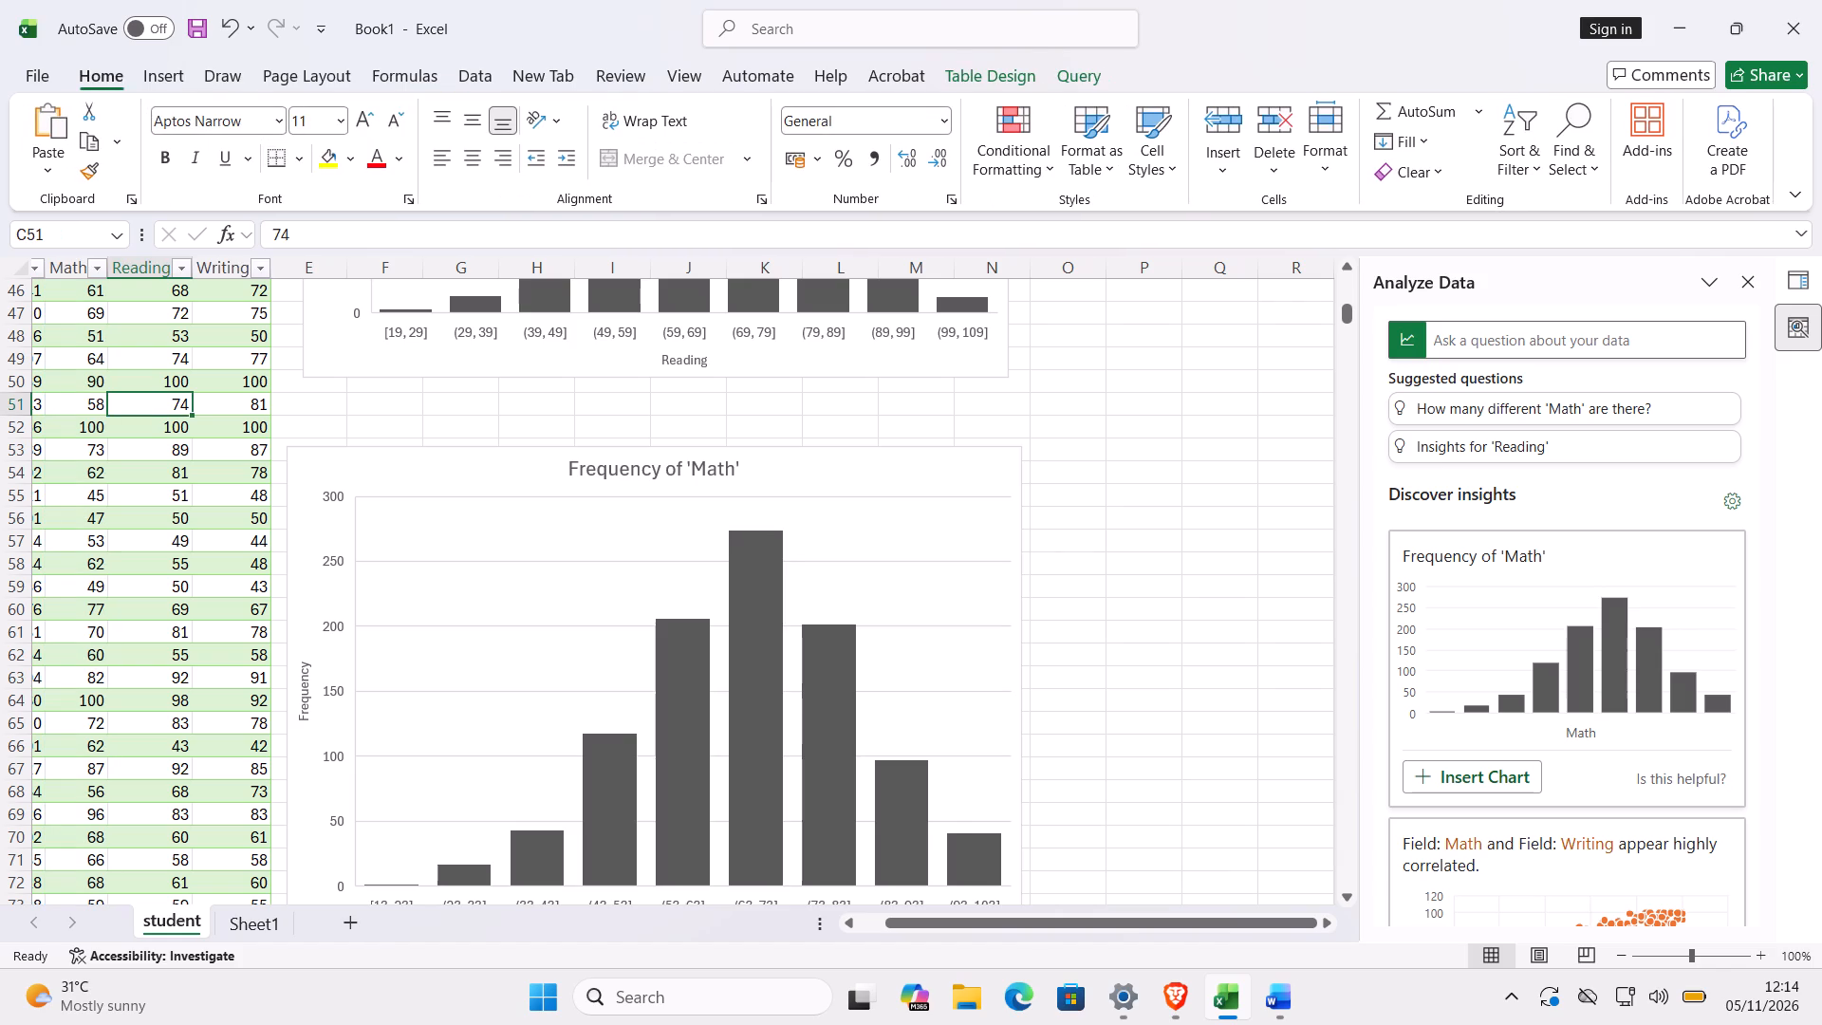
pyautogui.click(157, 85)
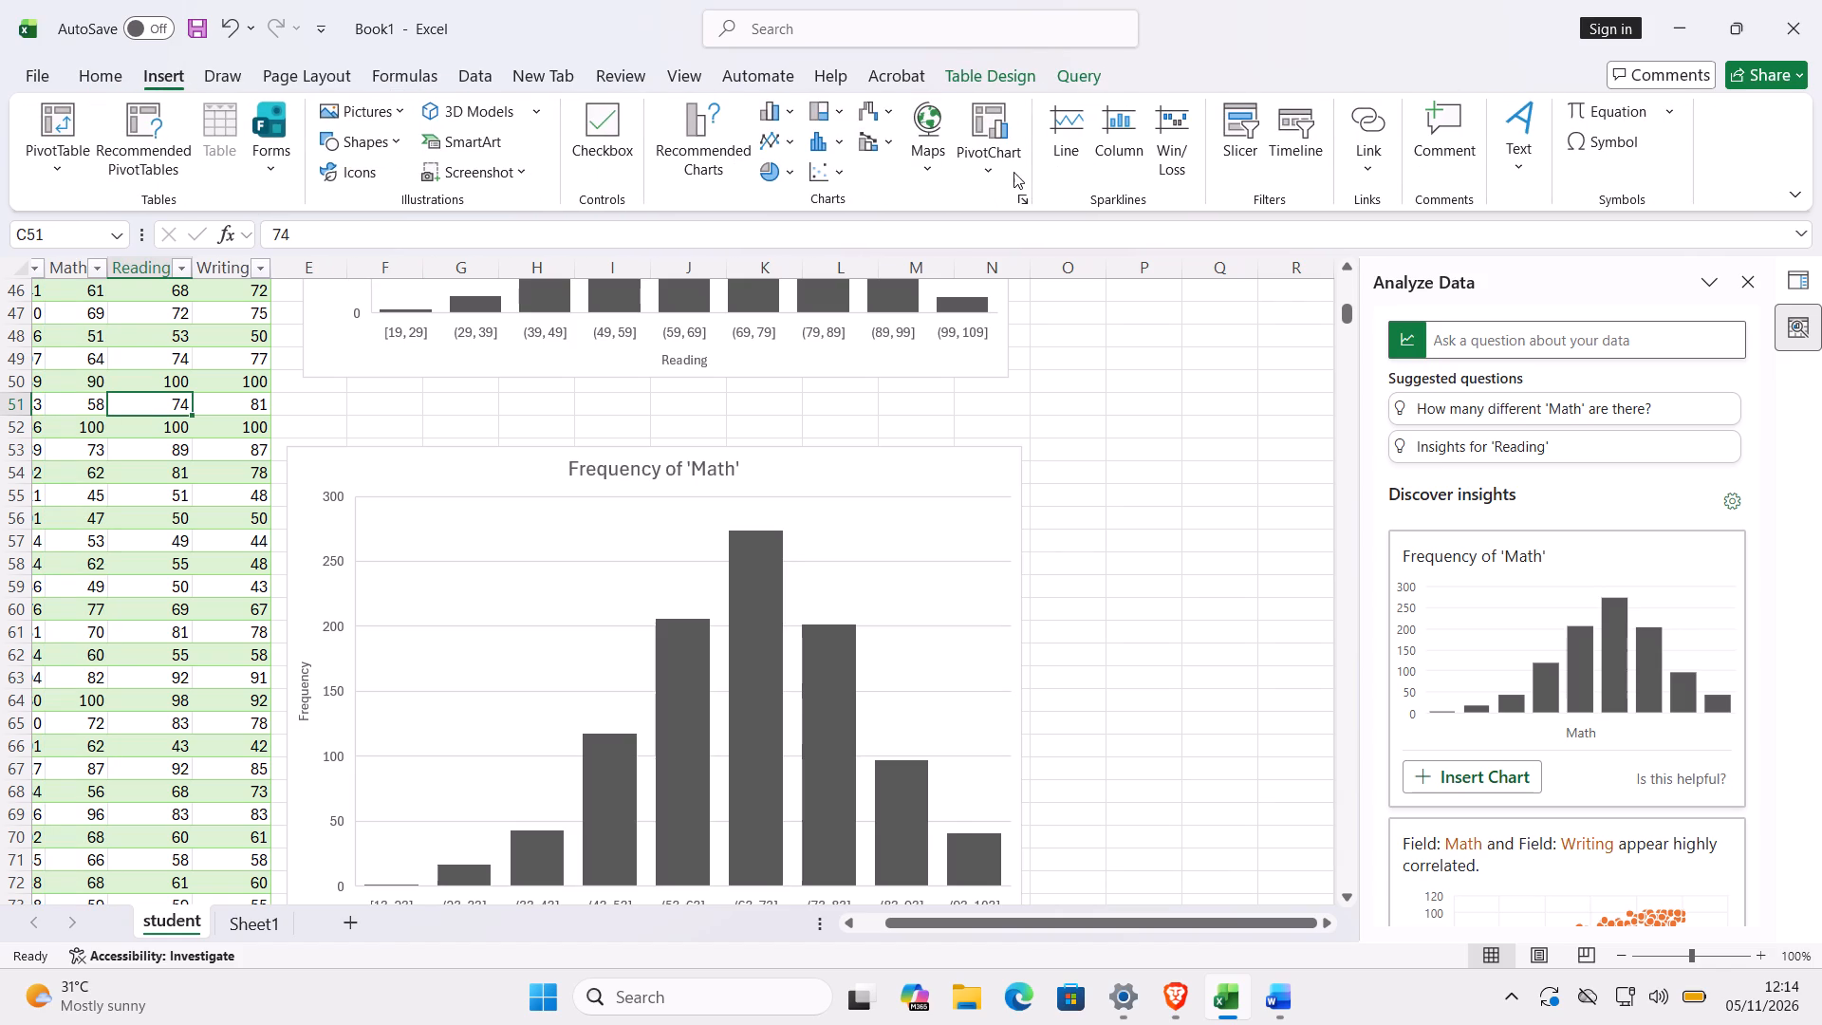
pyautogui.click(985, 168)
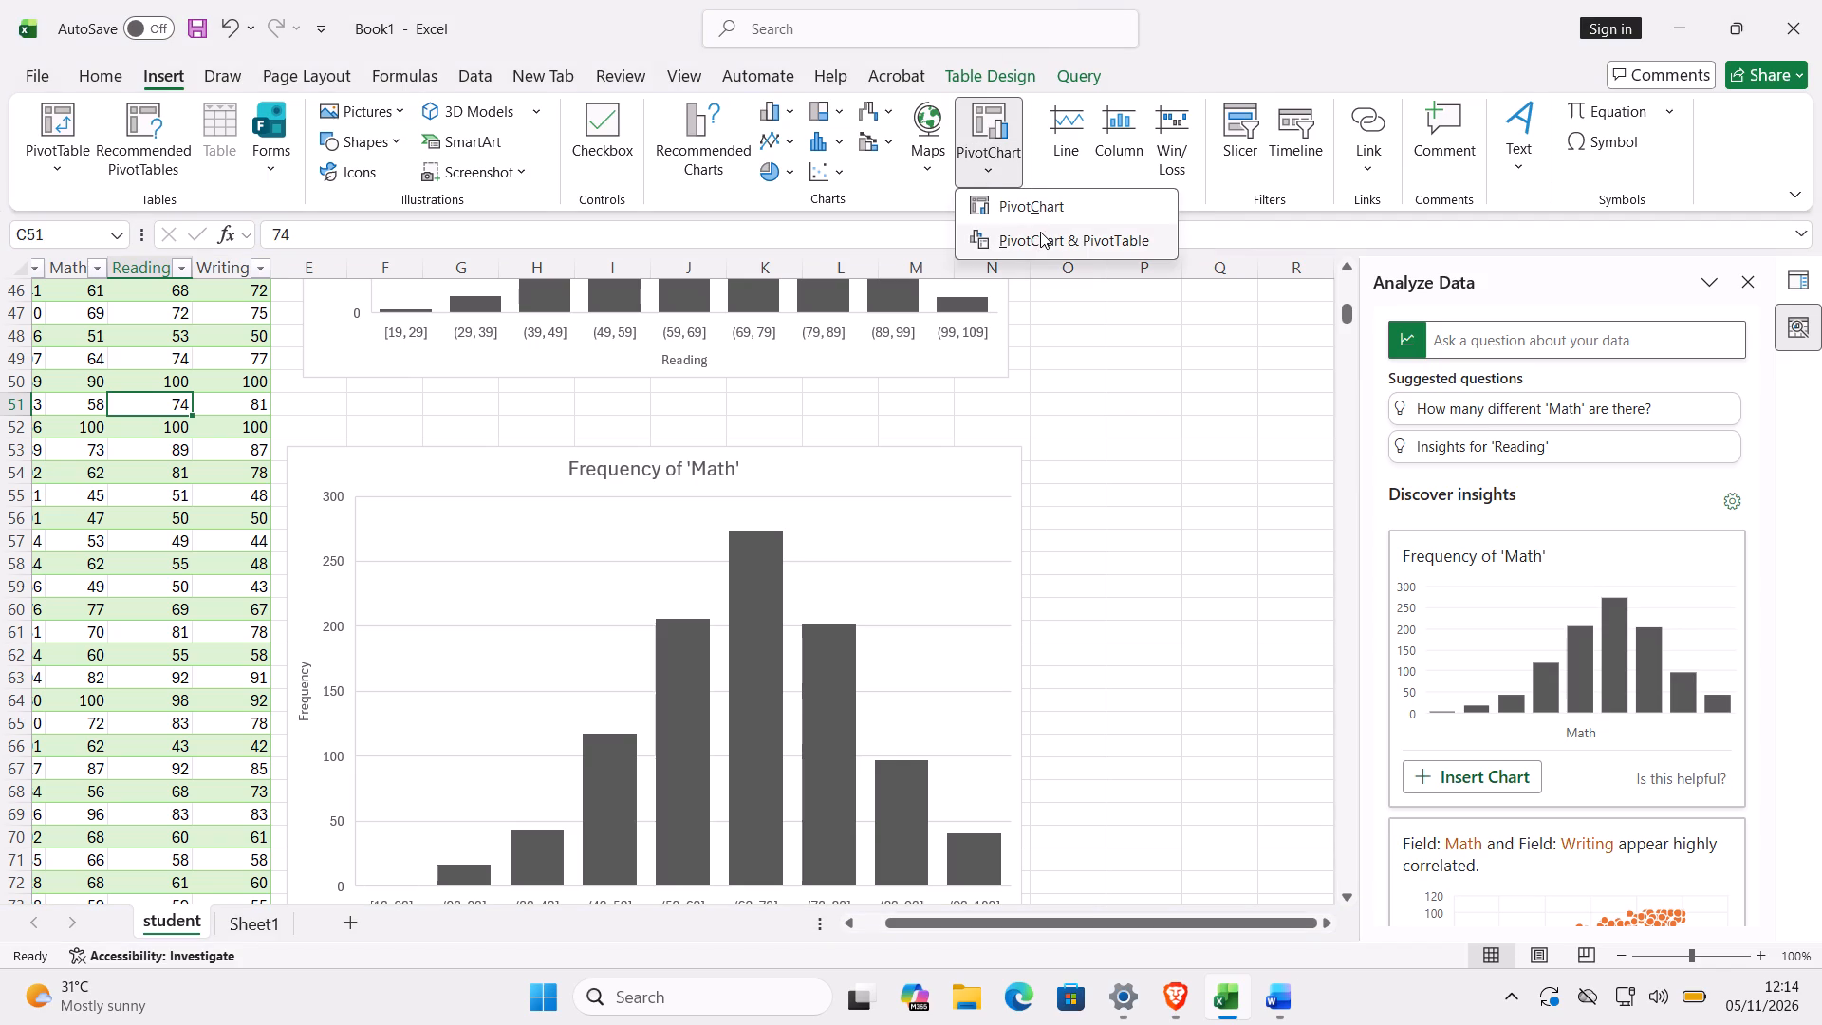
pyautogui.click(1040, 232)
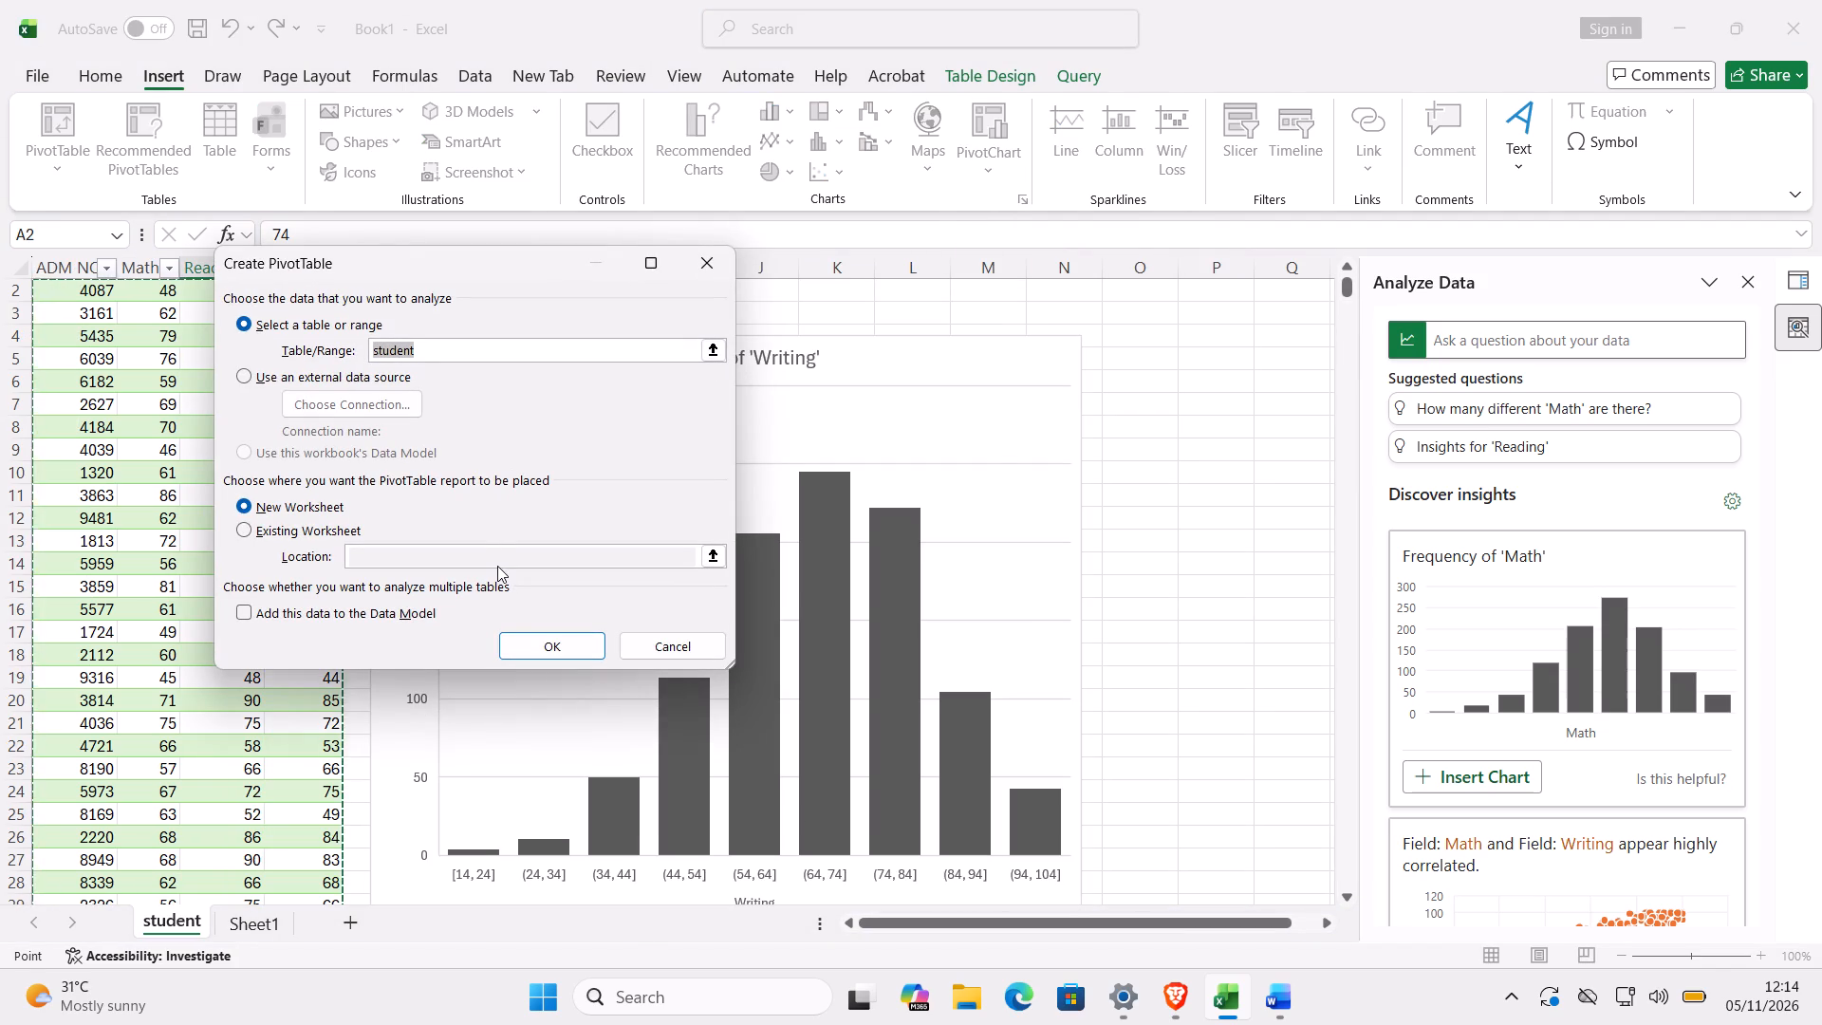
pyautogui.click(567, 642)
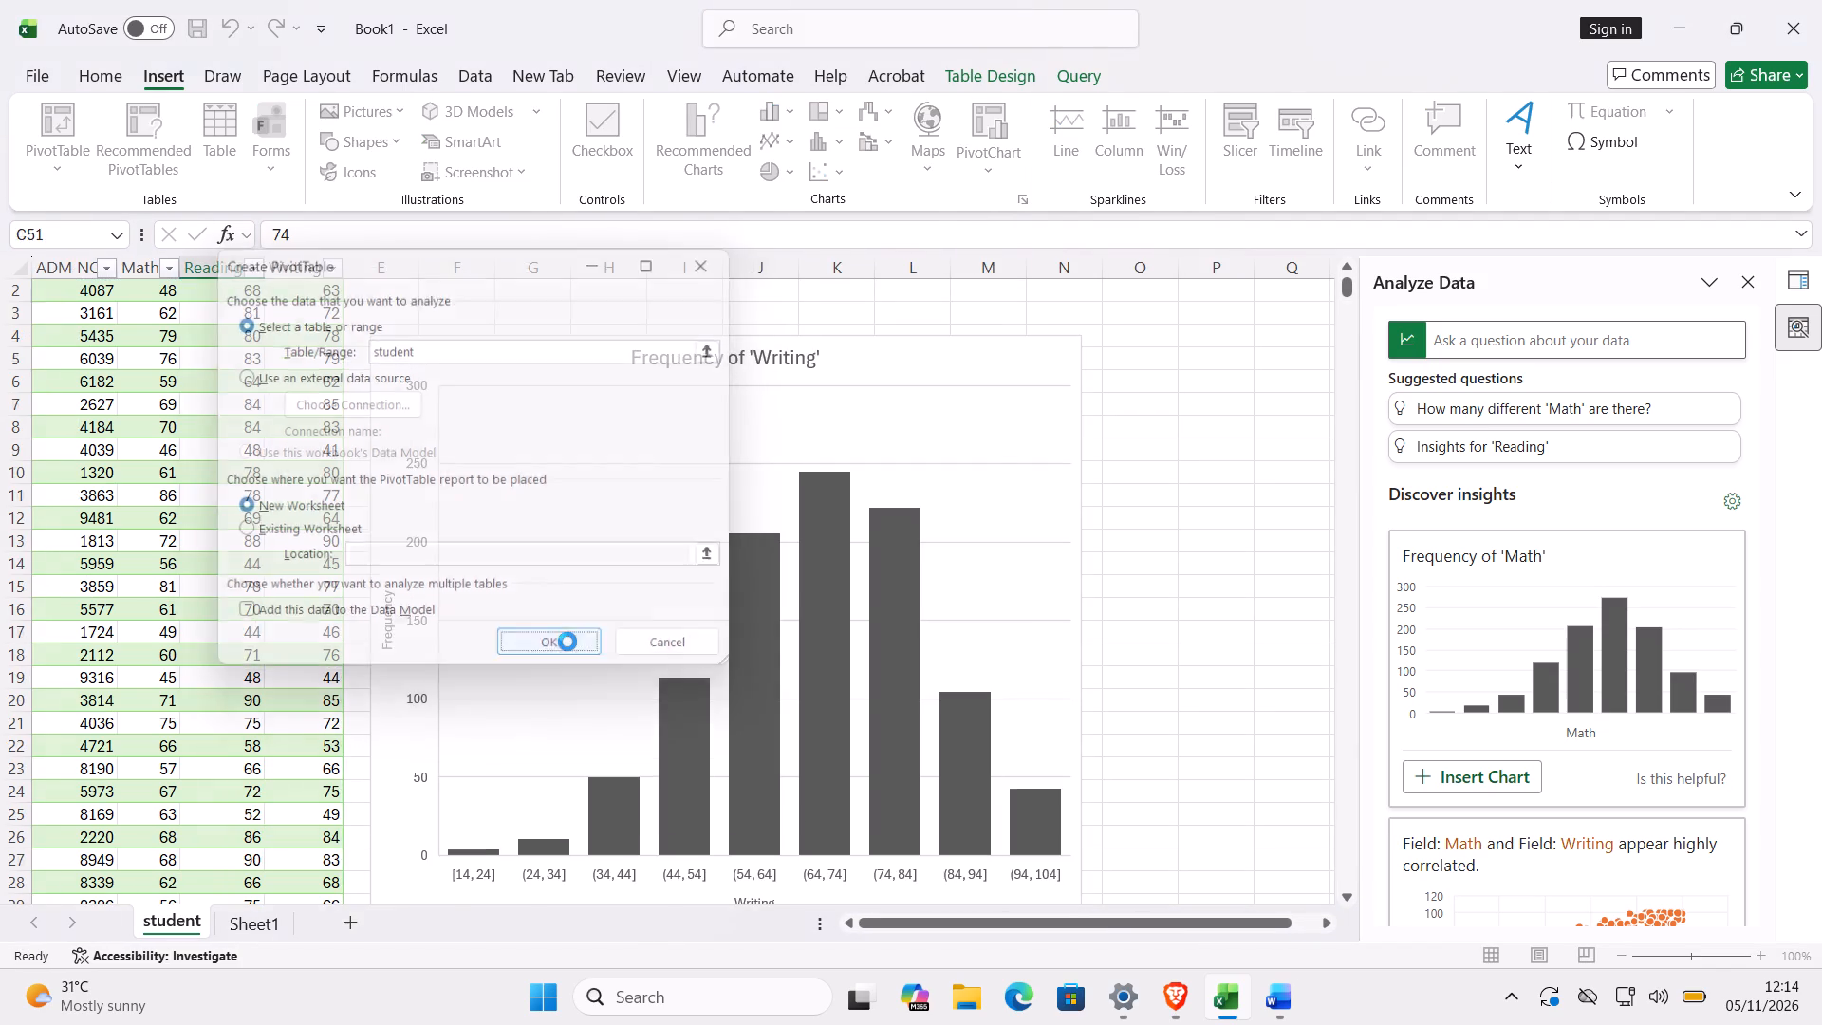
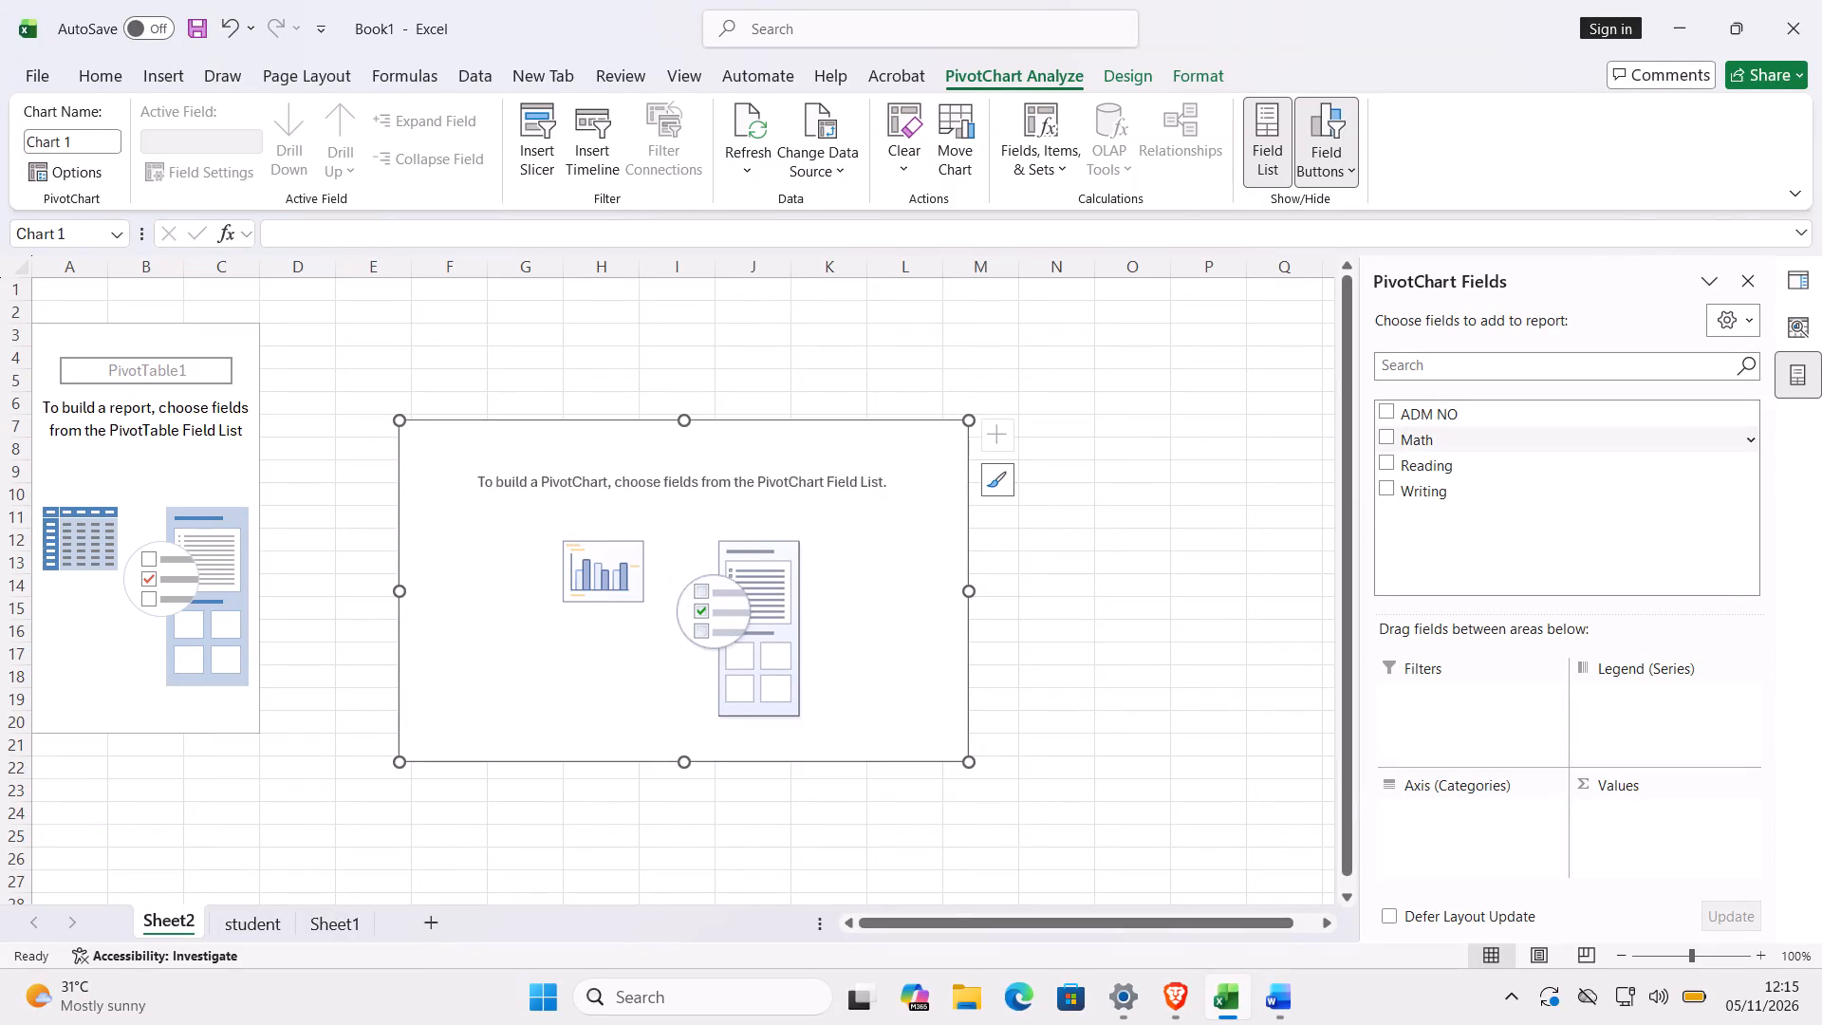
# Add the ADM NO field to the PivotChart's axis categories.
pyautogui.click(1436, 428)
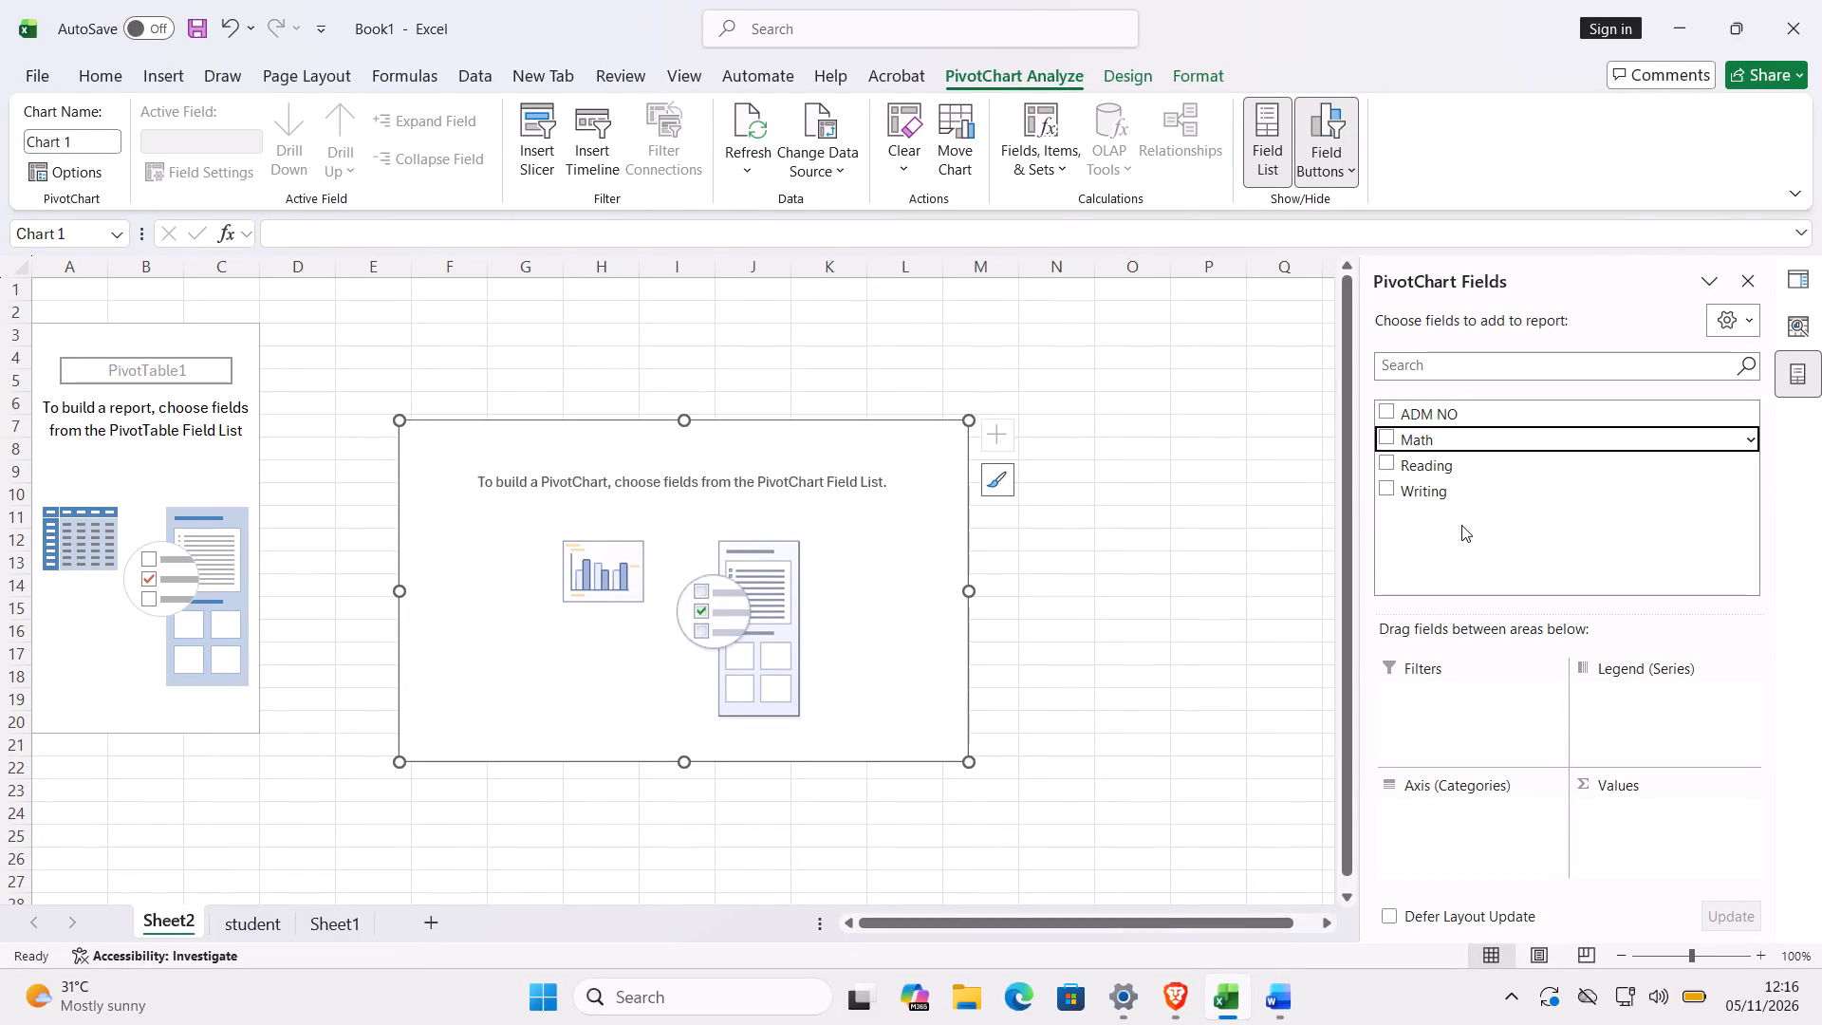
pyautogui.moveTo(1492, 417); pyautogui.dragTo(1504, 827)
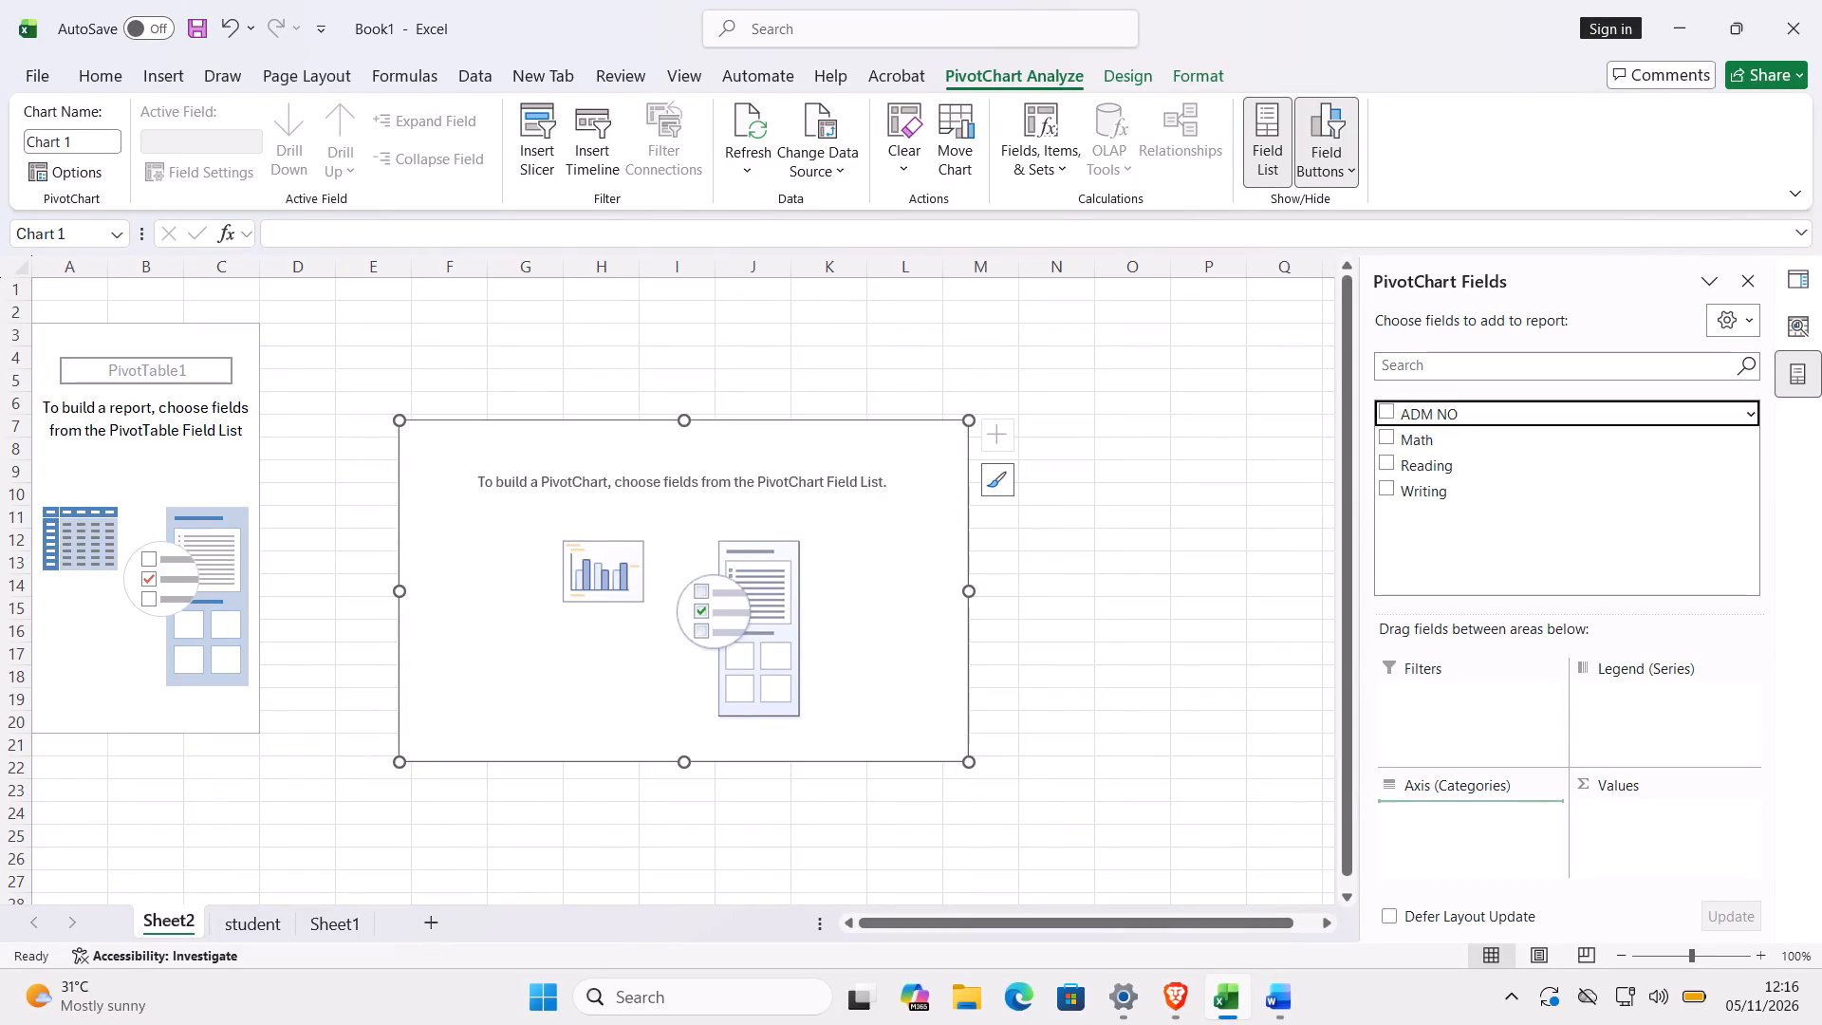
pyautogui.moveTo(1504, 827); pyautogui.dragTo(1489, 824)
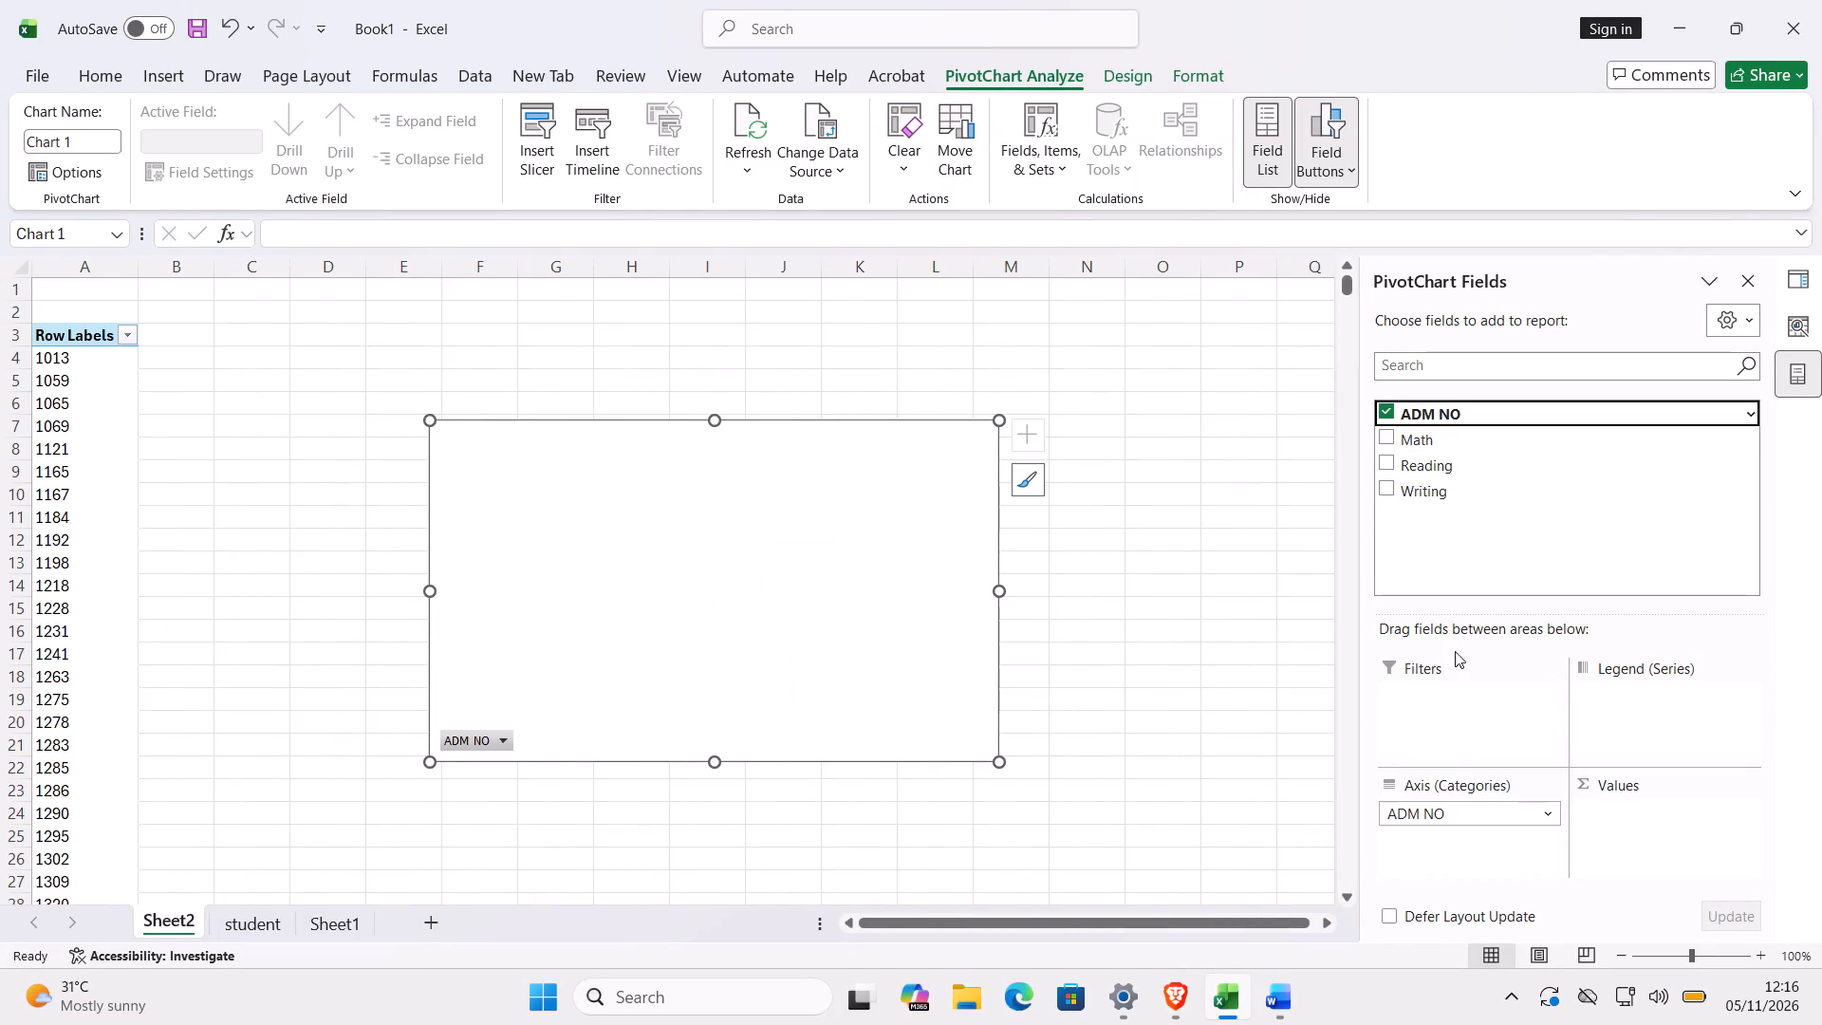
# Add the Math, Reading and Writing fields to the PivotChart's values as sums.
pyautogui.moveTo(1422, 432); pyautogui.dragTo(1630, 831)
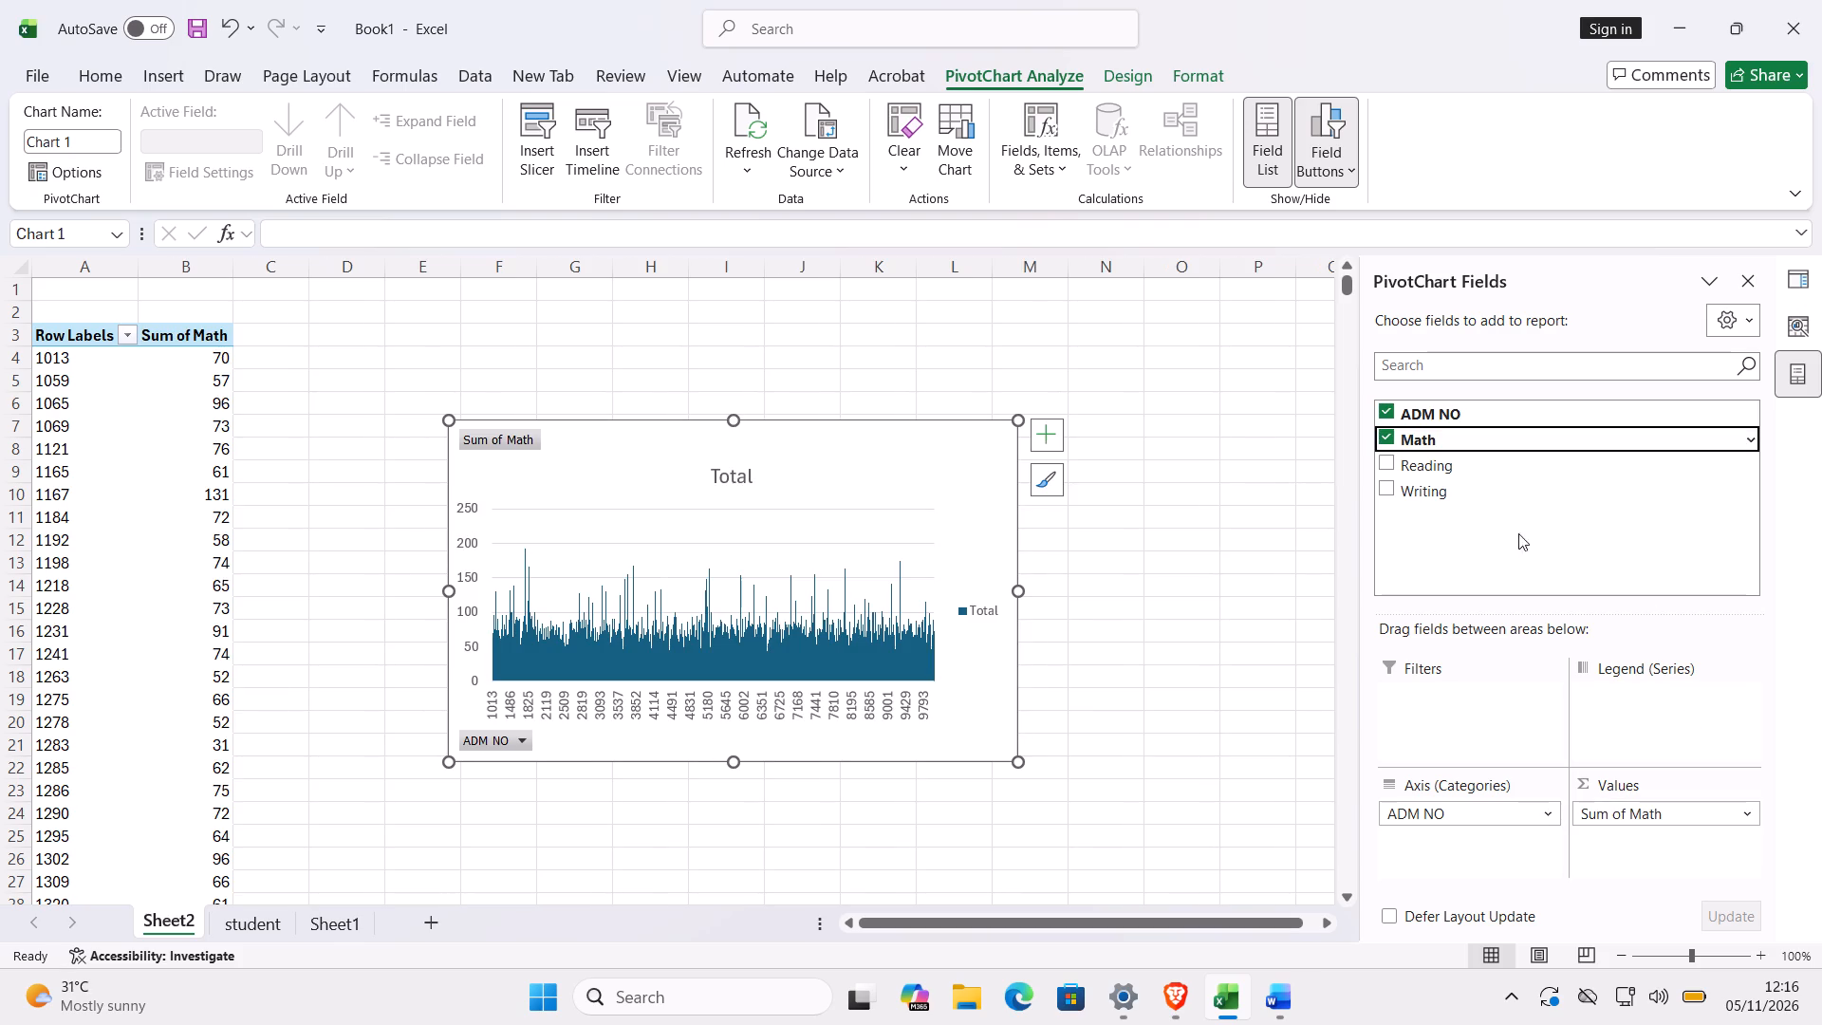
pyautogui.moveTo(1430, 465); pyautogui.dragTo(1638, 778)
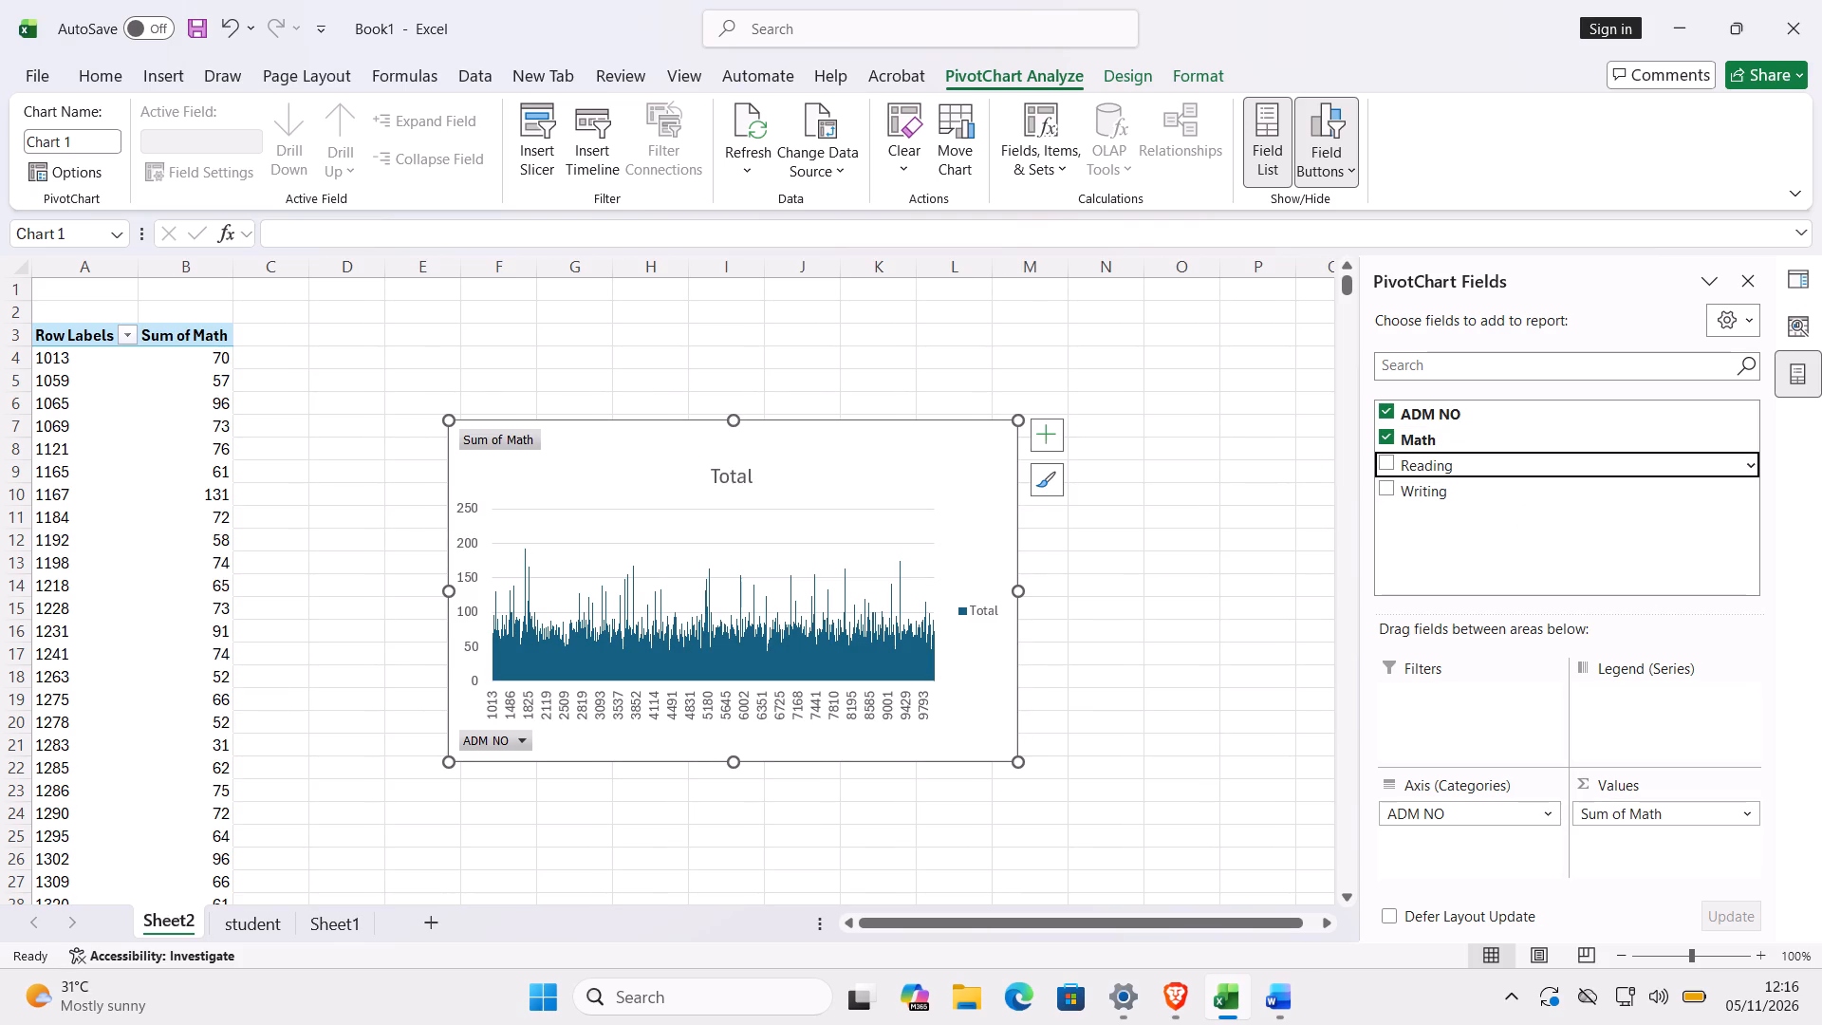
pyautogui.moveTo(1638, 778); pyautogui.dragTo(1630, 828)
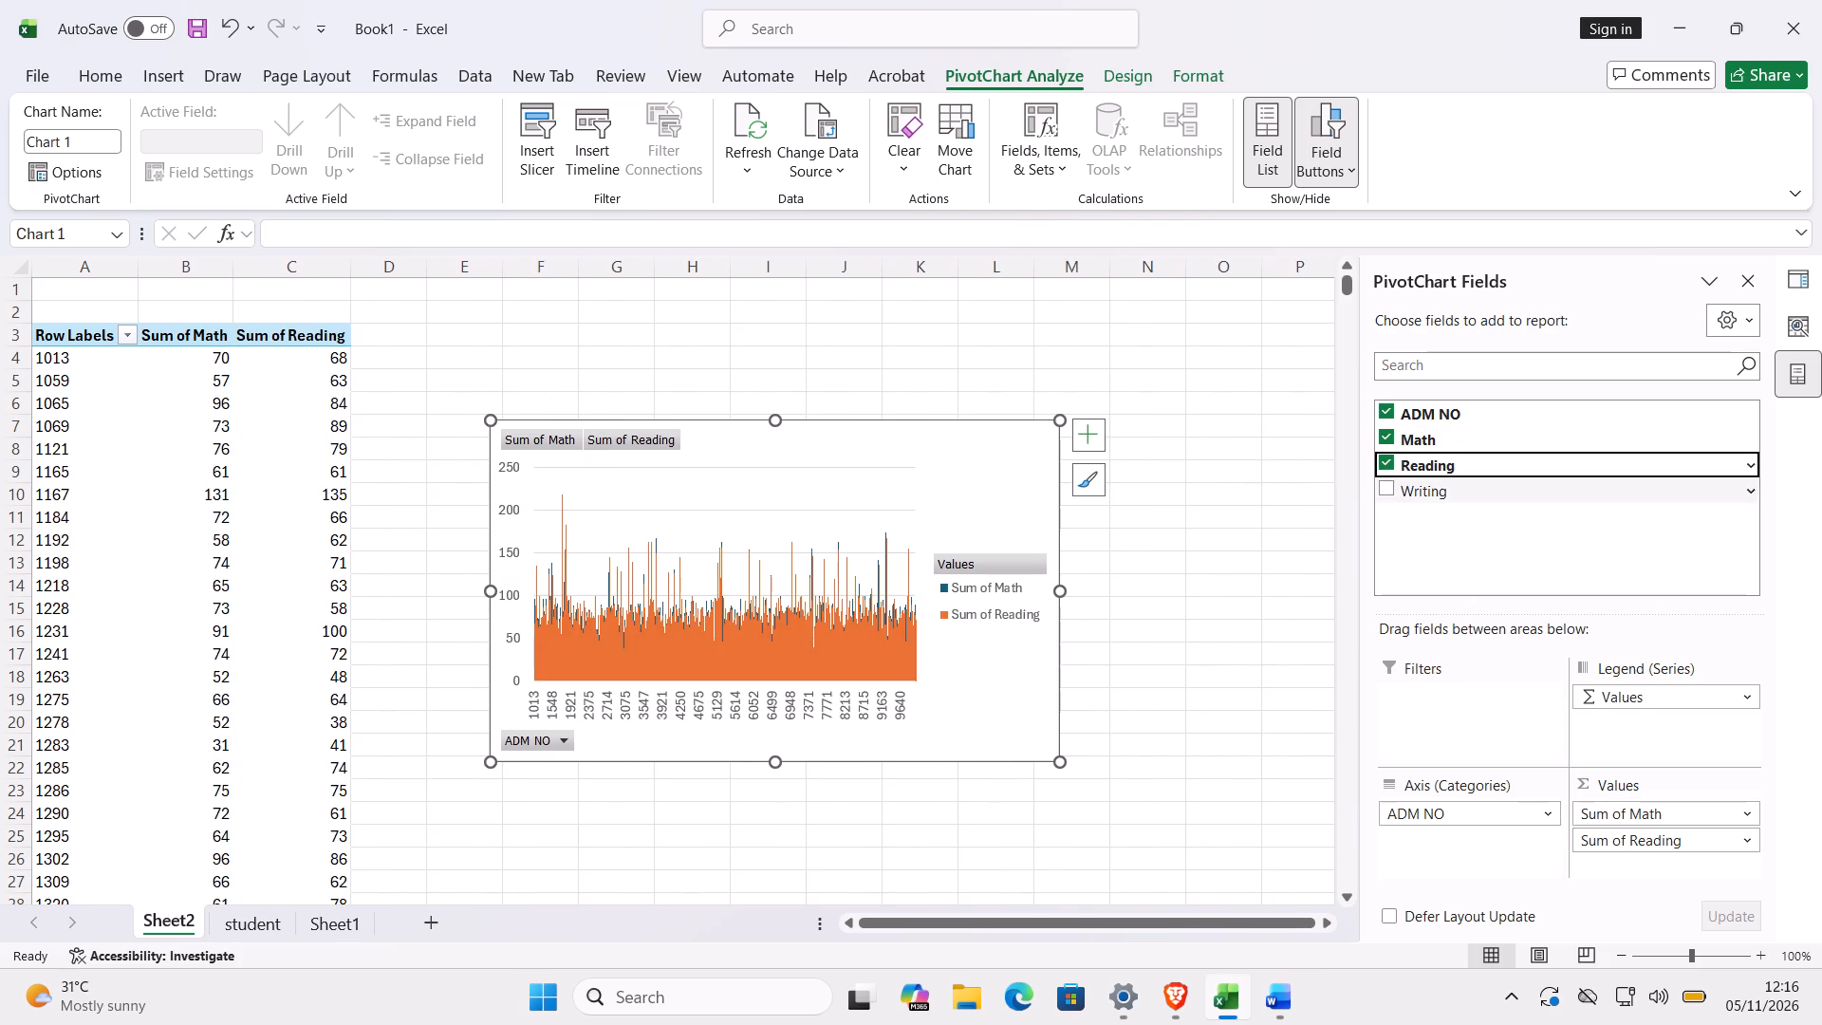
pyautogui.moveTo(1465, 490); pyautogui.dragTo(1603, 816)
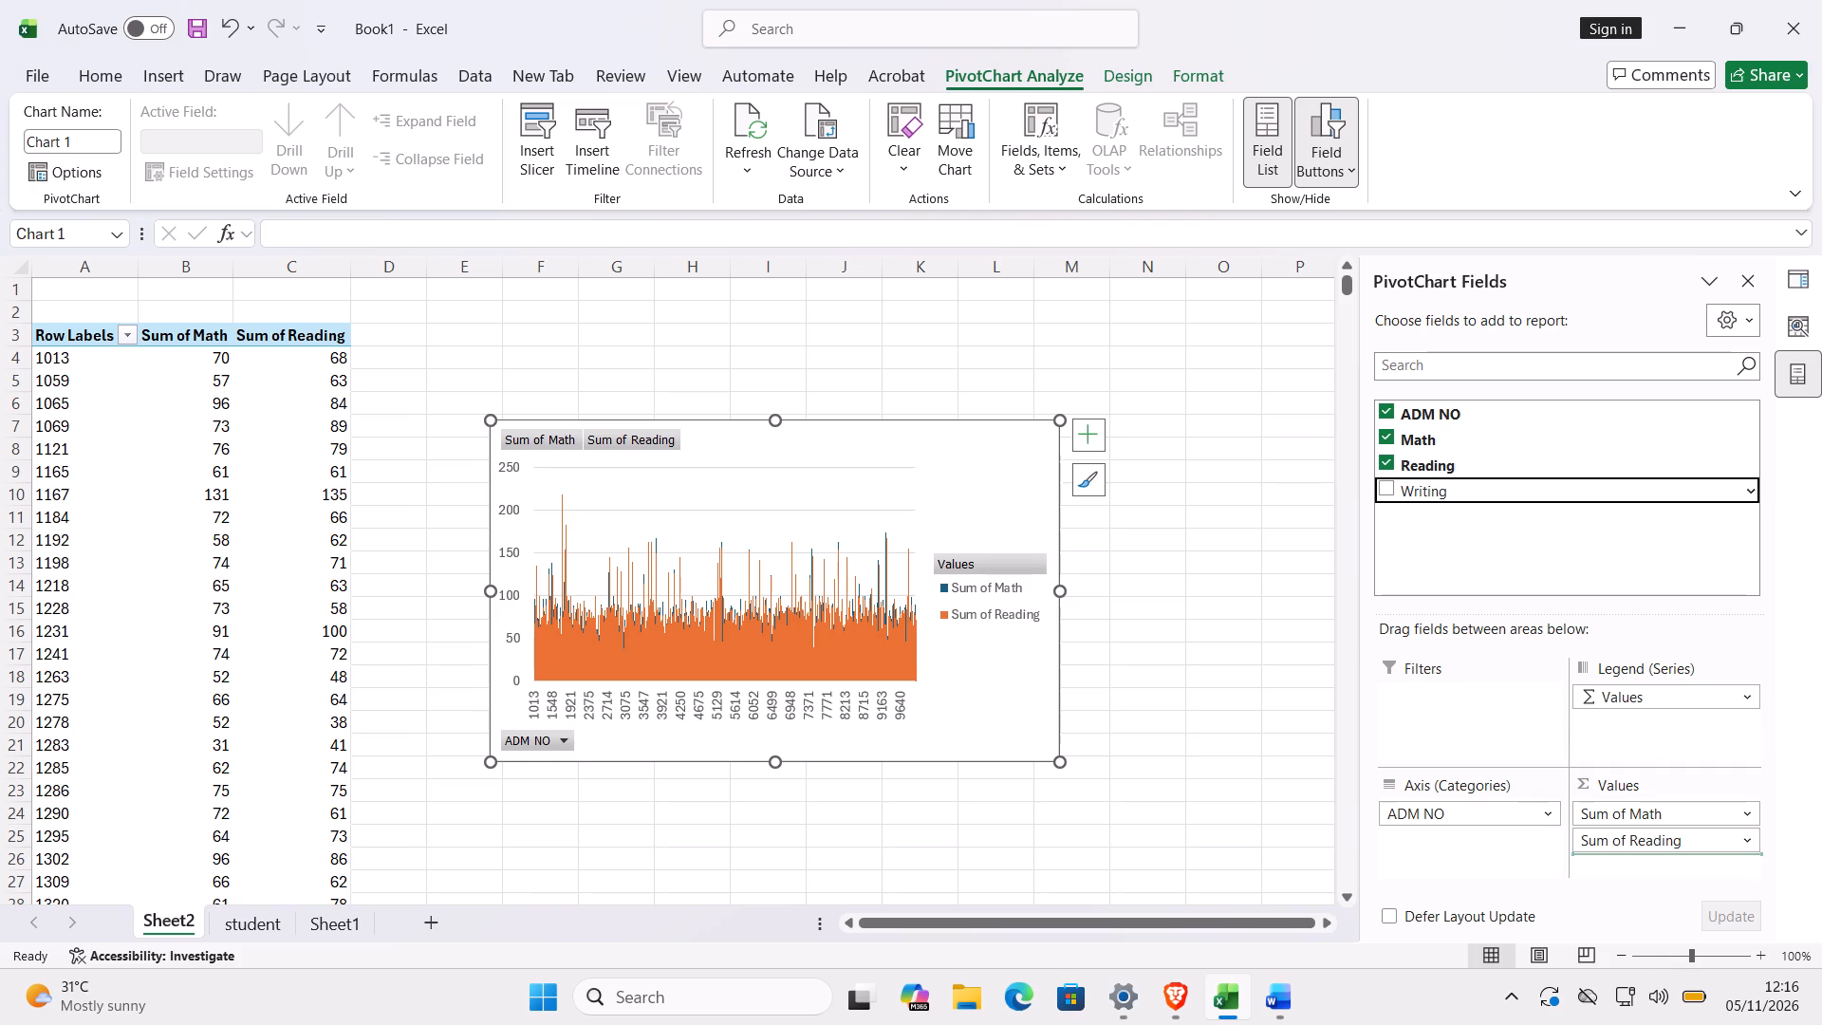
pyautogui.moveTo(1603, 816); pyautogui.dragTo(1612, 856)
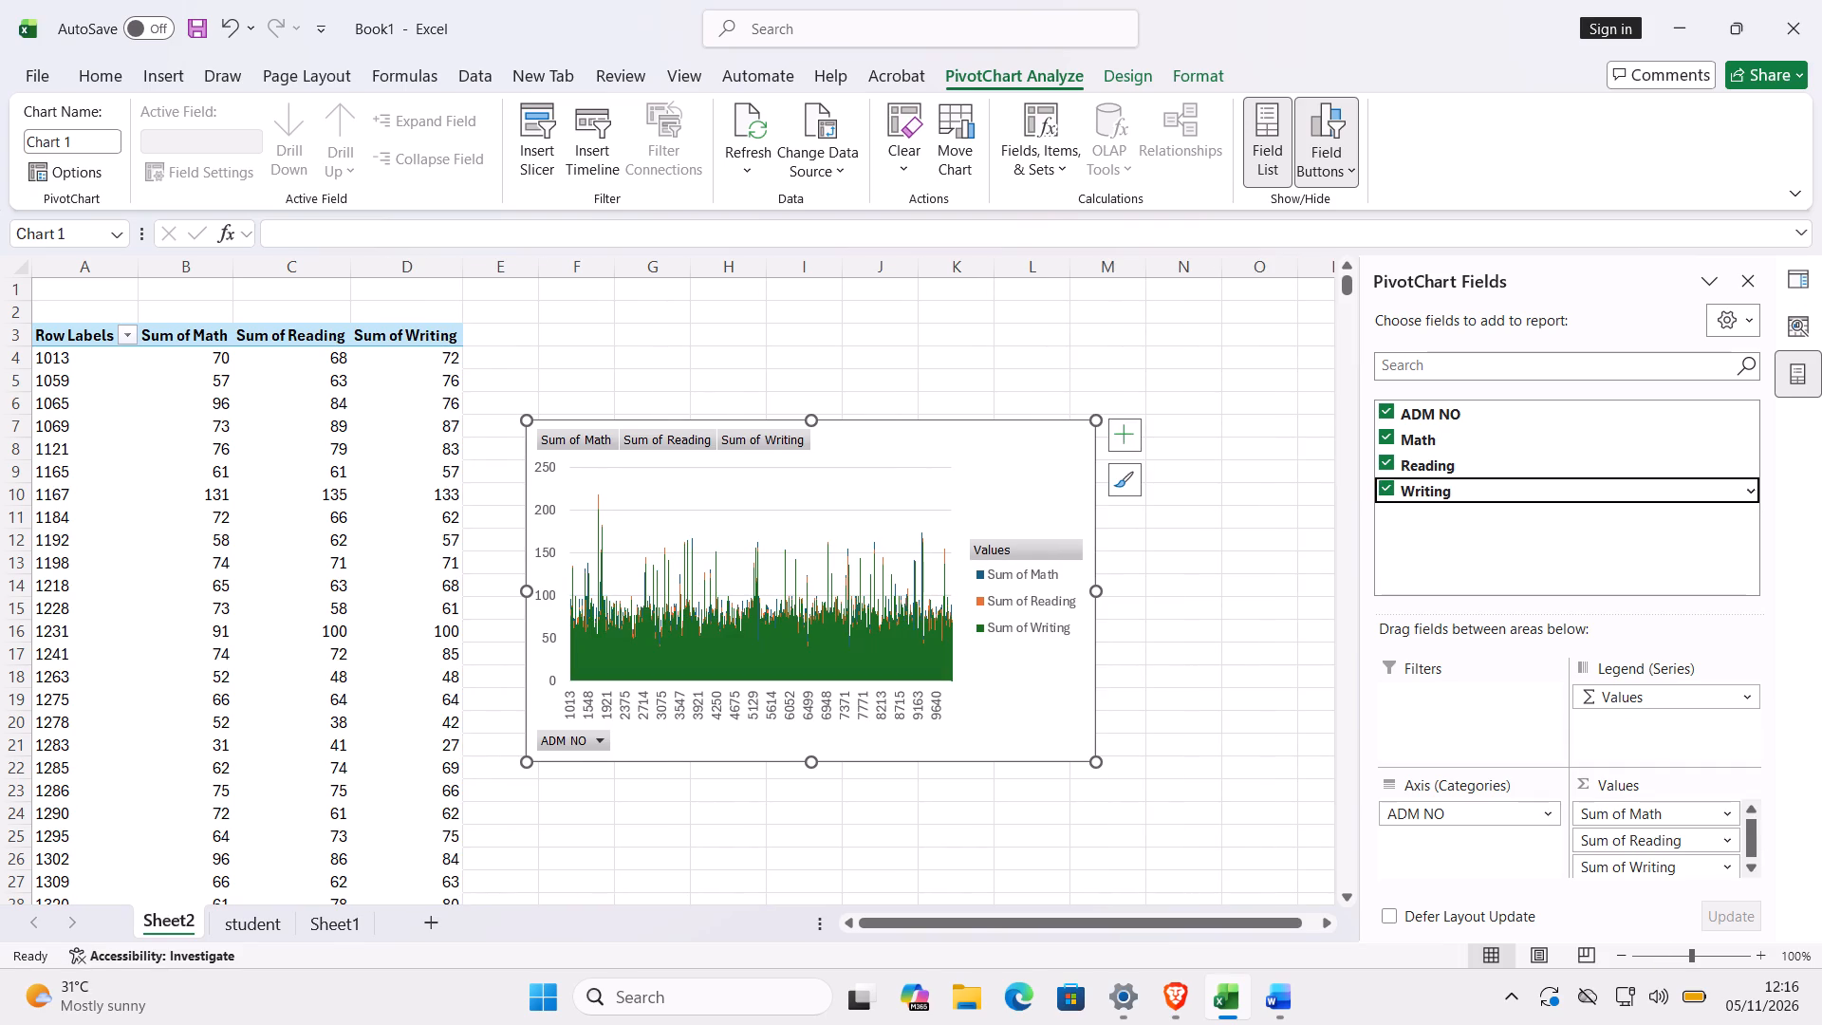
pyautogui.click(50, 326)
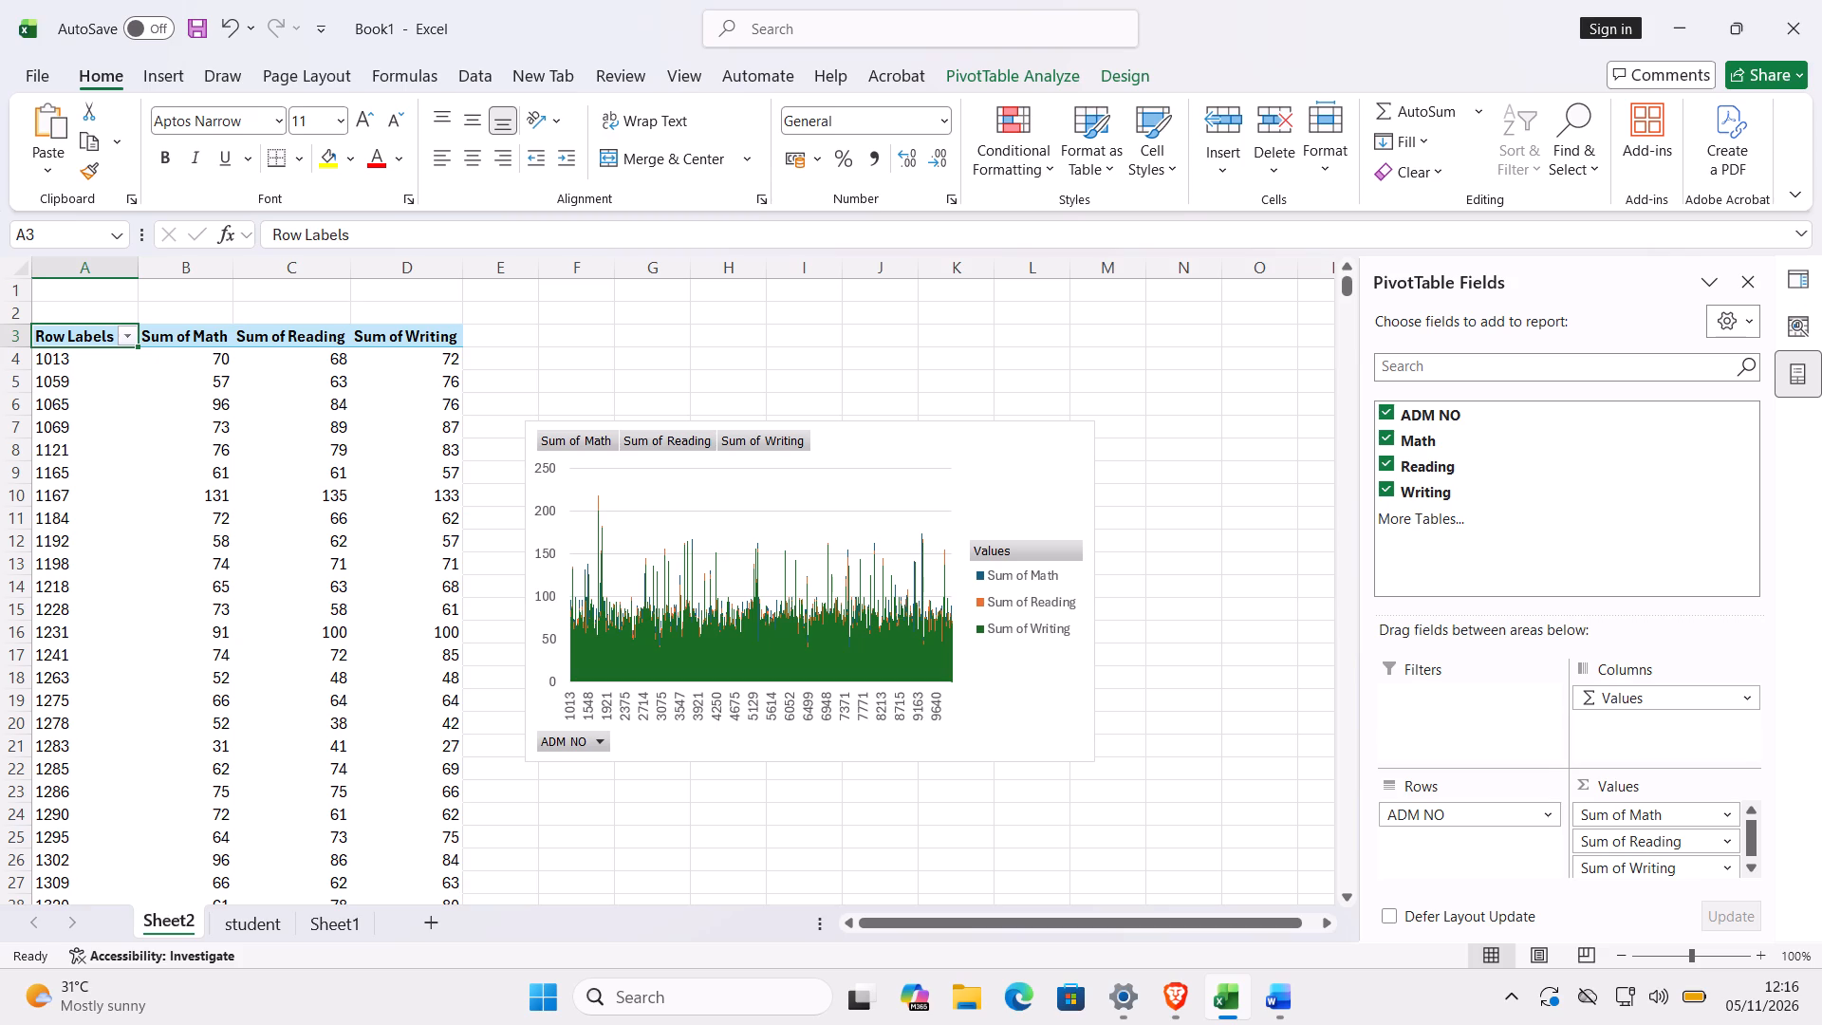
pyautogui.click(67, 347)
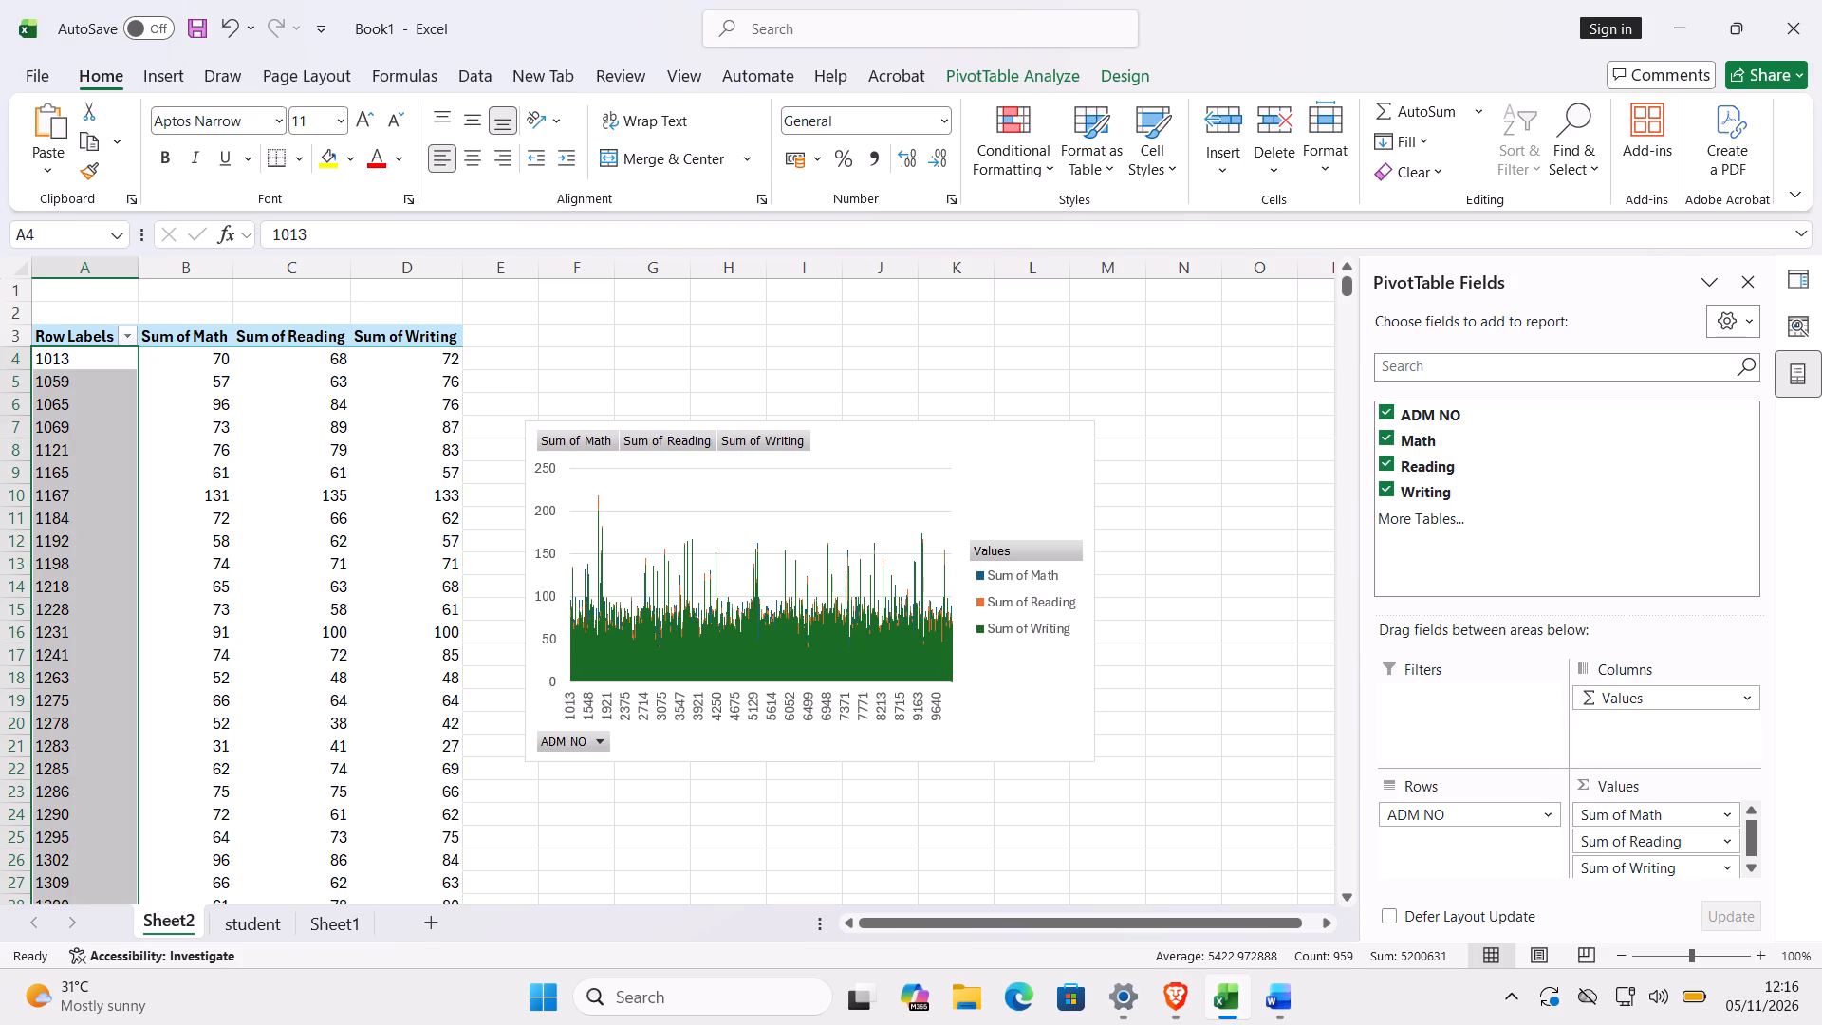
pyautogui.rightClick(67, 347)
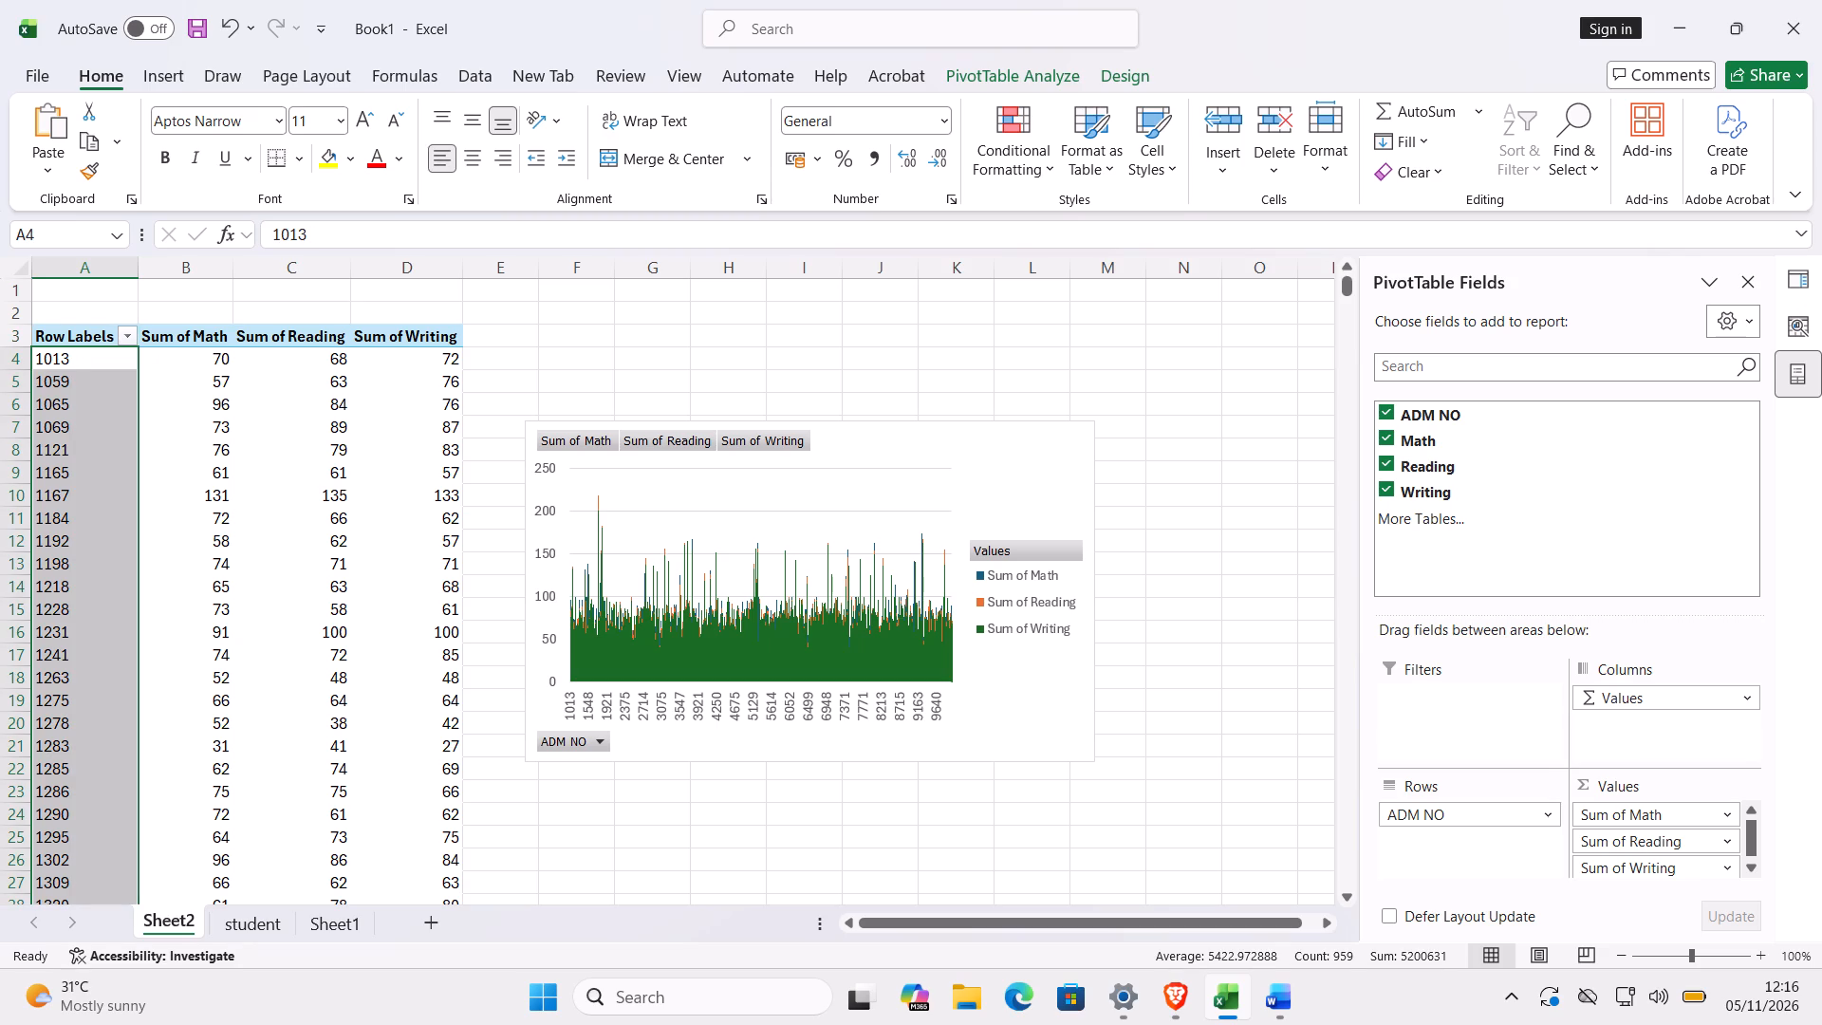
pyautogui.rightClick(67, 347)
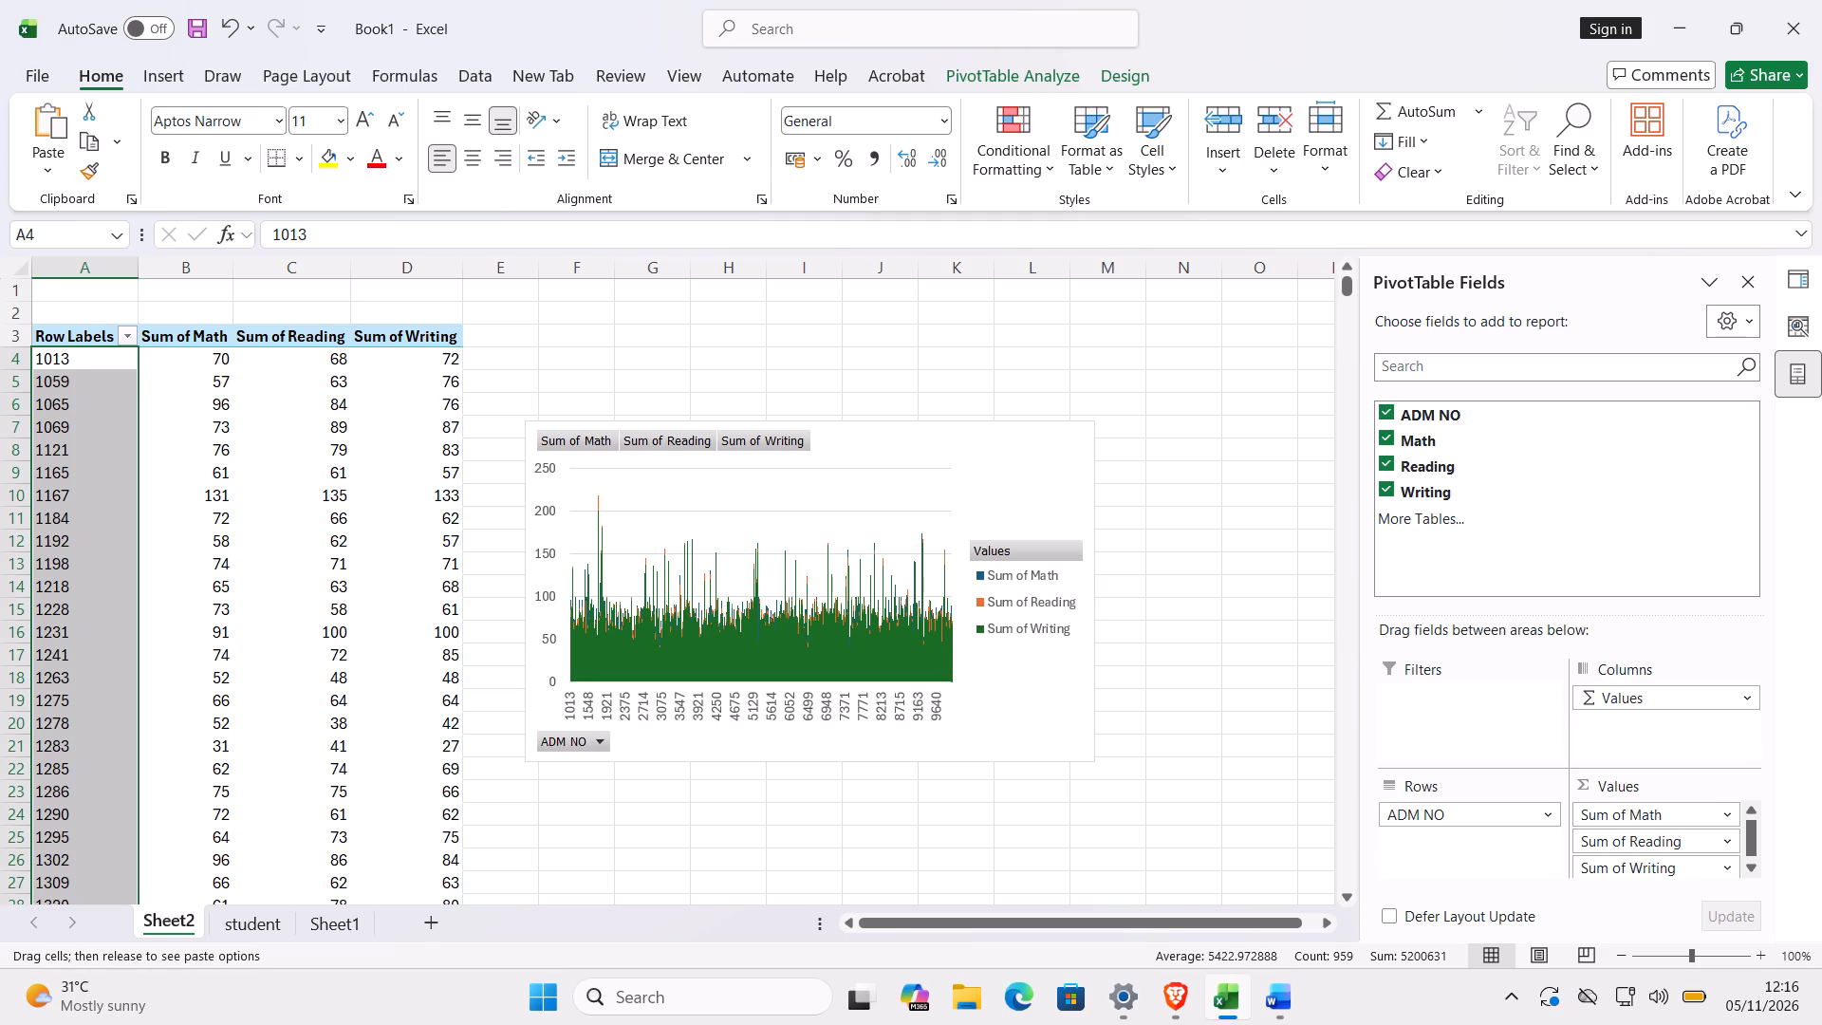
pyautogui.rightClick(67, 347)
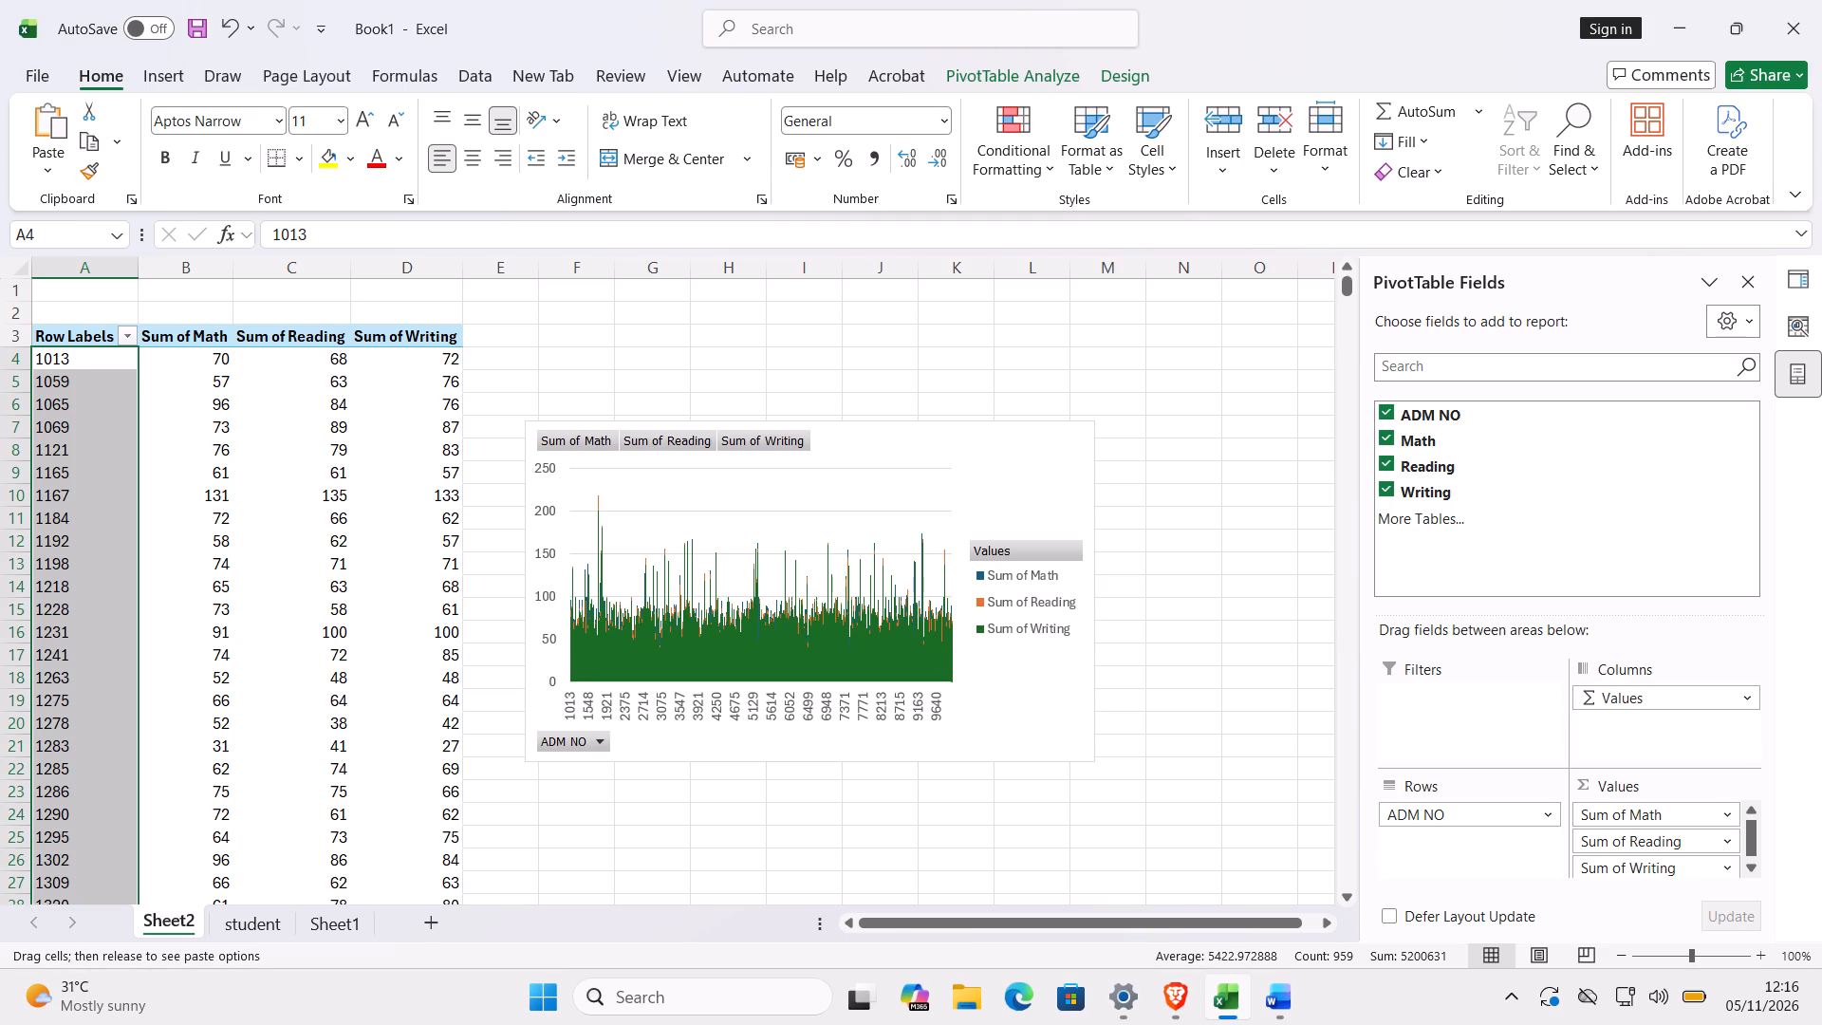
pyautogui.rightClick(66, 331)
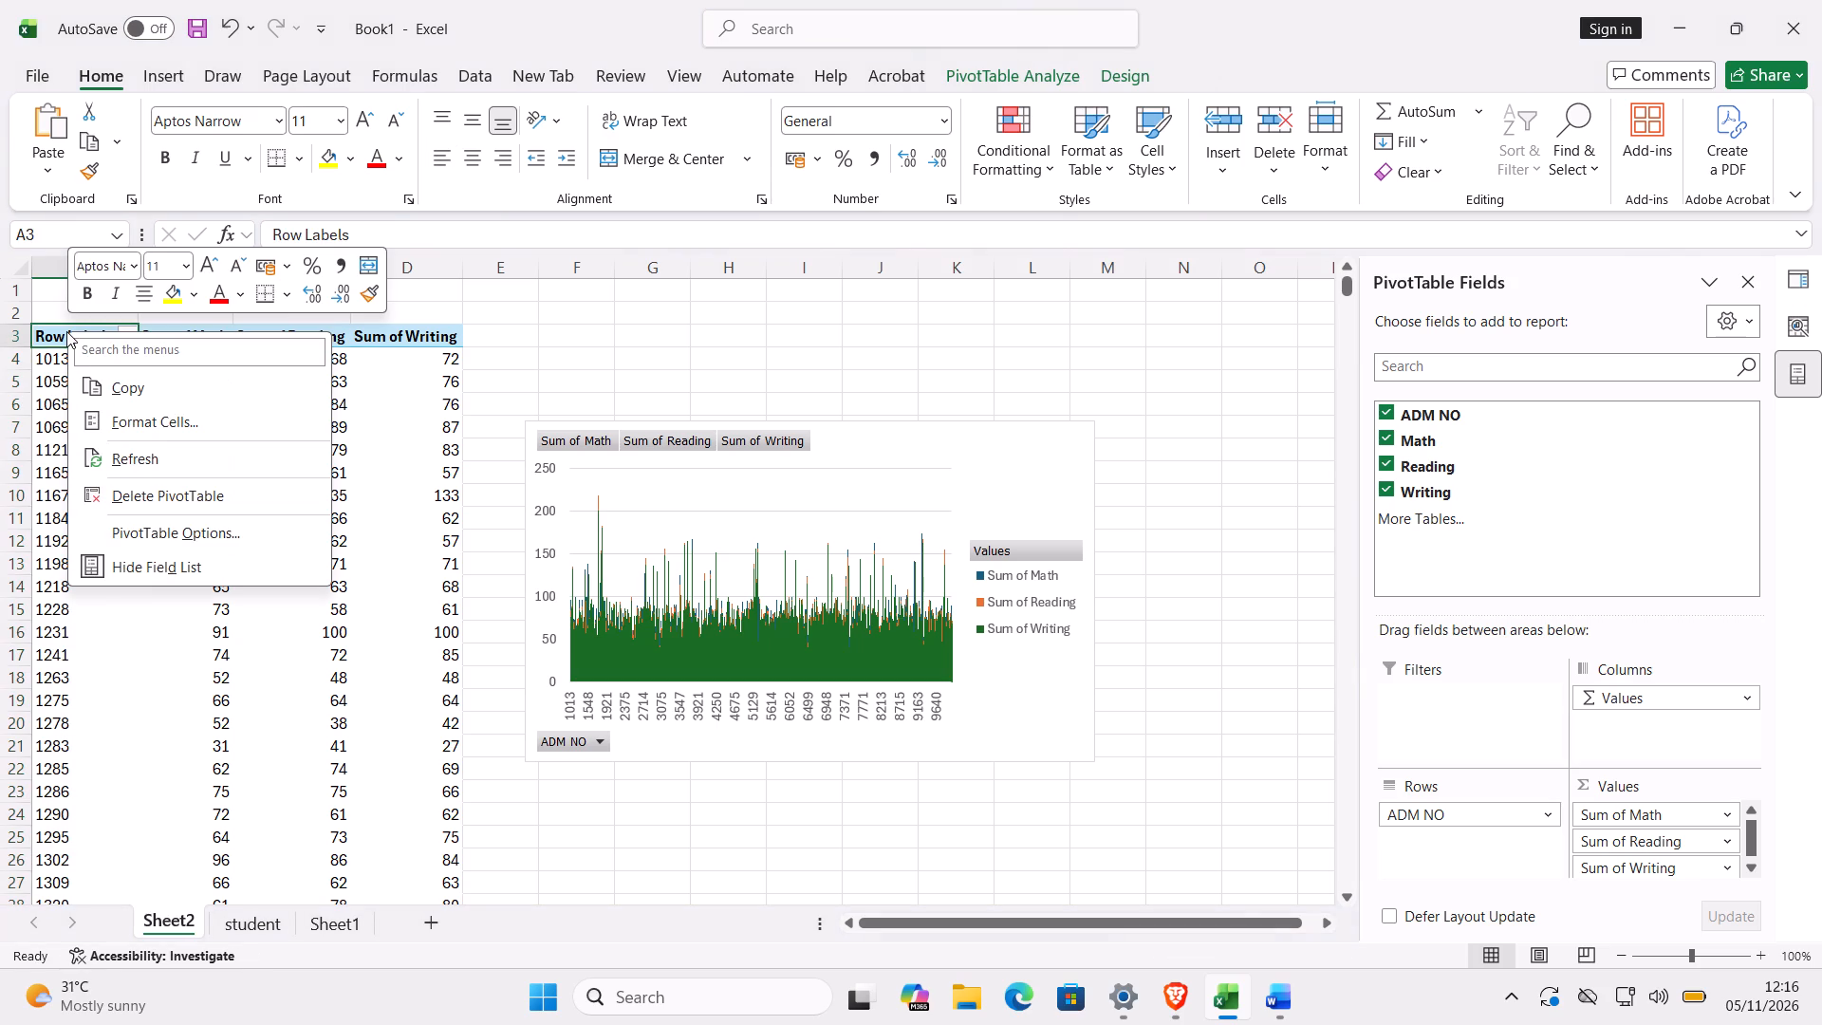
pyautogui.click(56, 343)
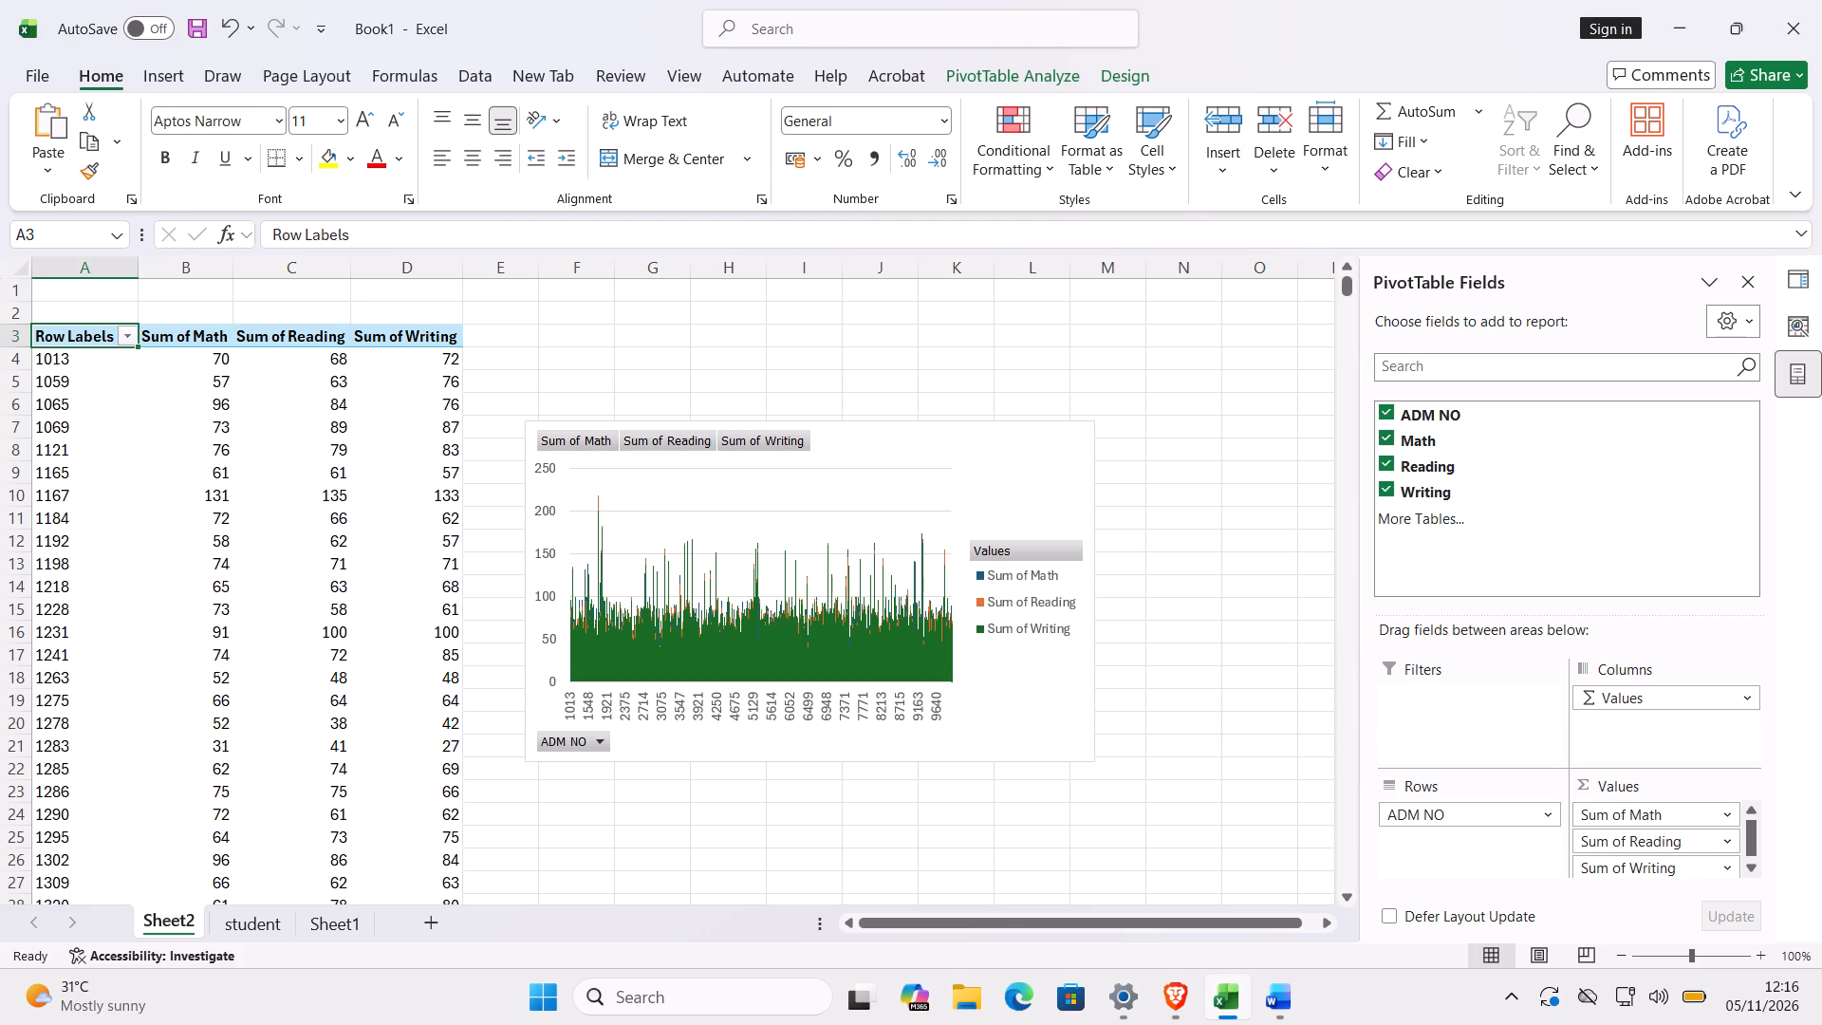
# Group the PivotTable's ADM NO row labels starting at 1000 in intervals of 500.
pyautogui.click(73, 349)
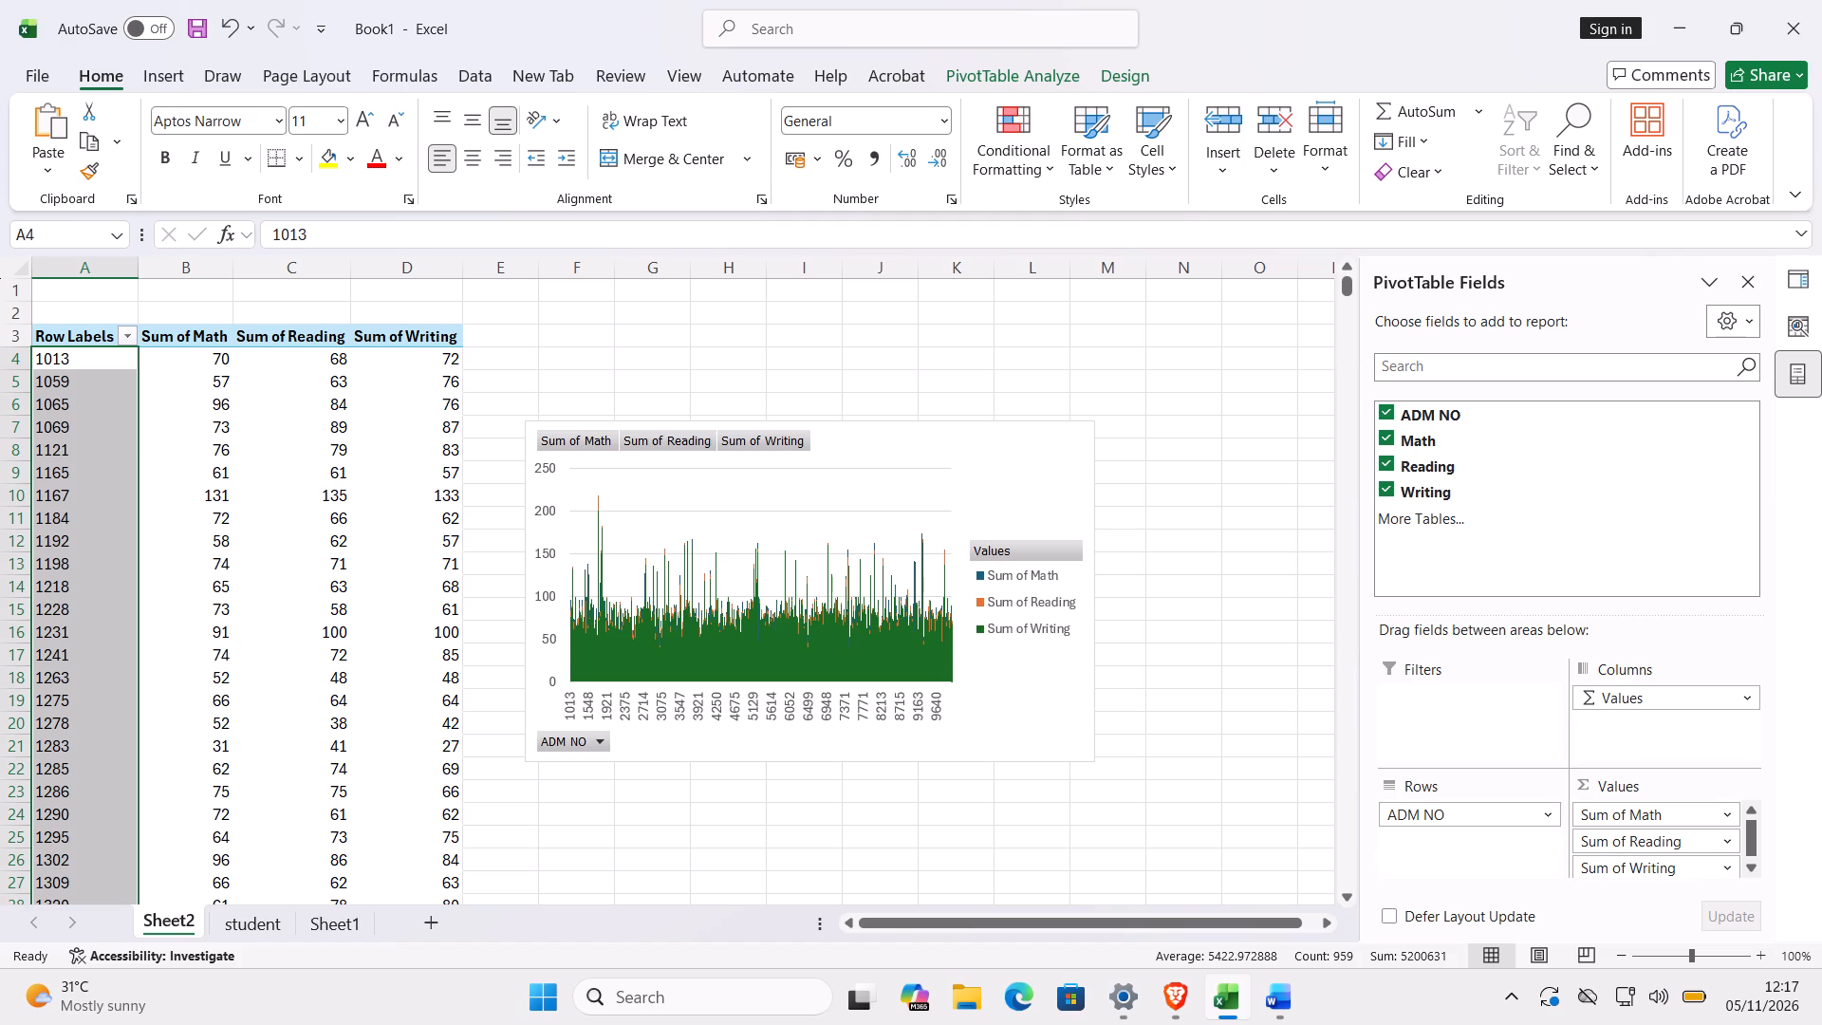
pyautogui.rightClick(80, 466)
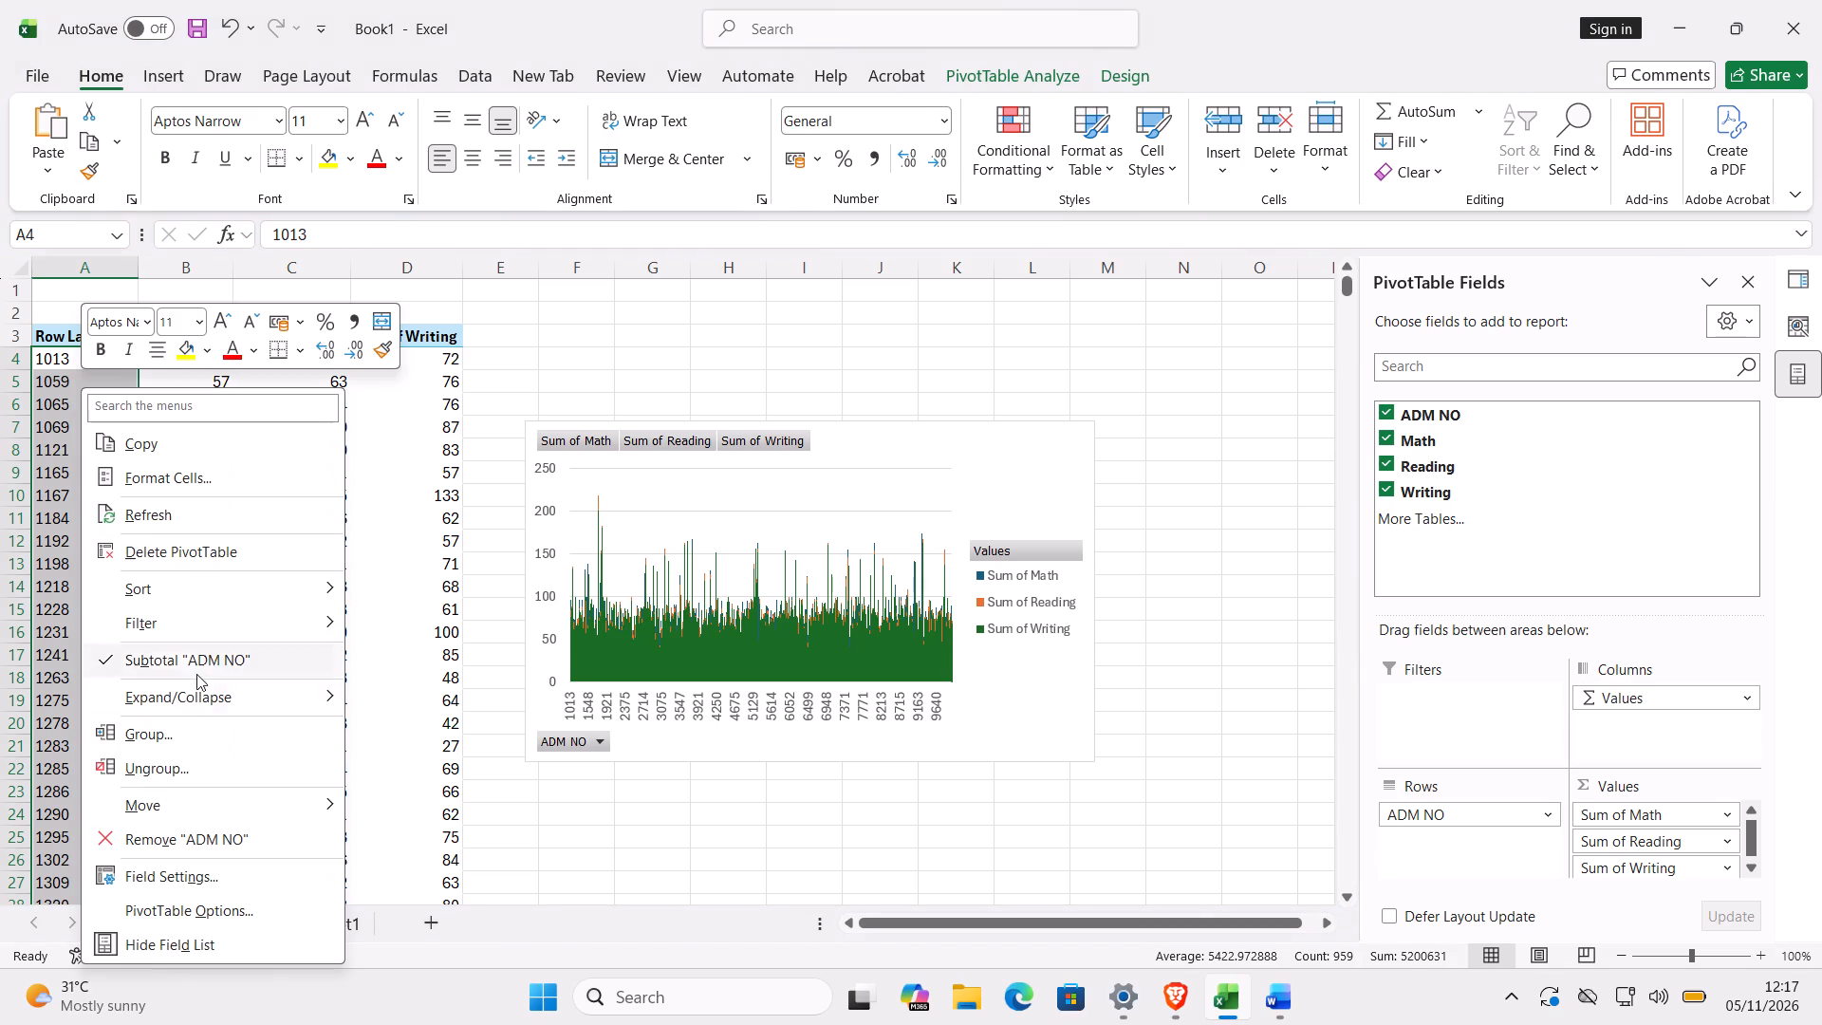
pyautogui.click(174, 737)
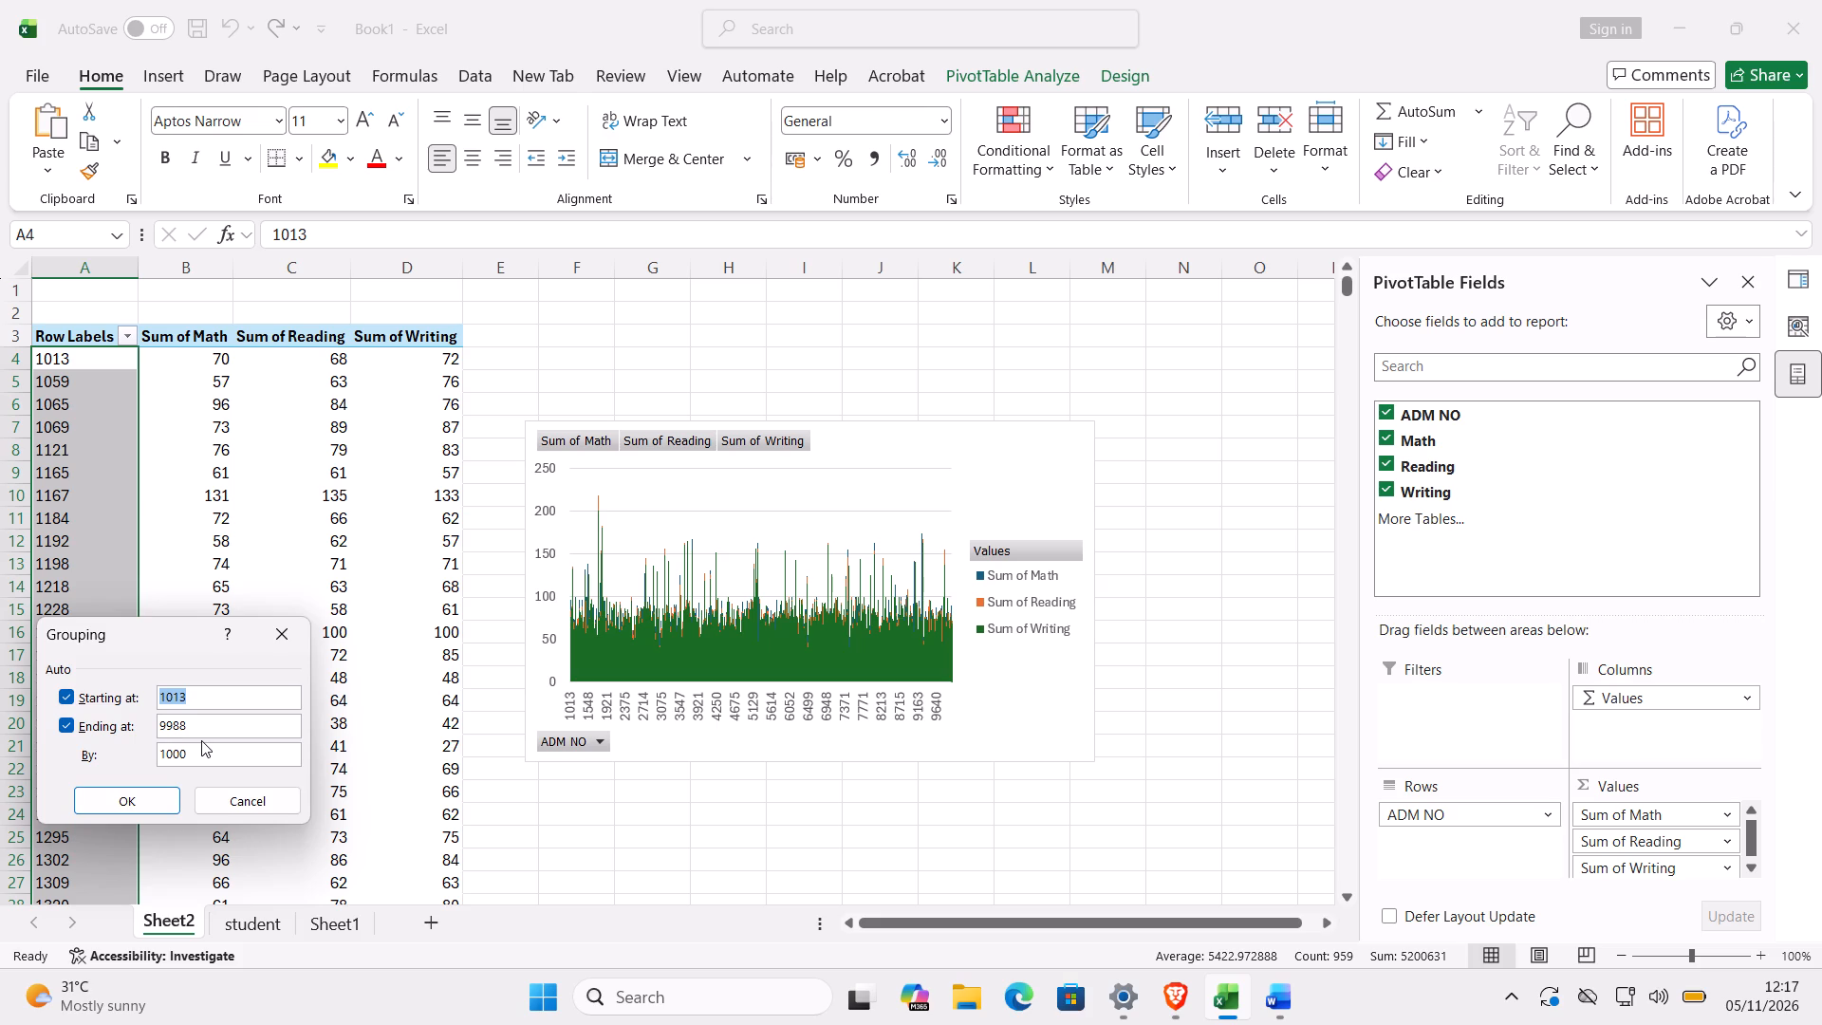
pyautogui.click(184, 690)
pyautogui.press('BackSpace')
pyautogui.press('BackSpace')
pyautogui.write('00')
pyautogui.click(214, 753)
pyautogui.press('BackSpace')
pyautogui.press('BackSpace')
pyautogui.press('BackSpace')
pyautogui.press('BackSpace')
pyautogui.write('500')
pyautogui.click(110, 797)
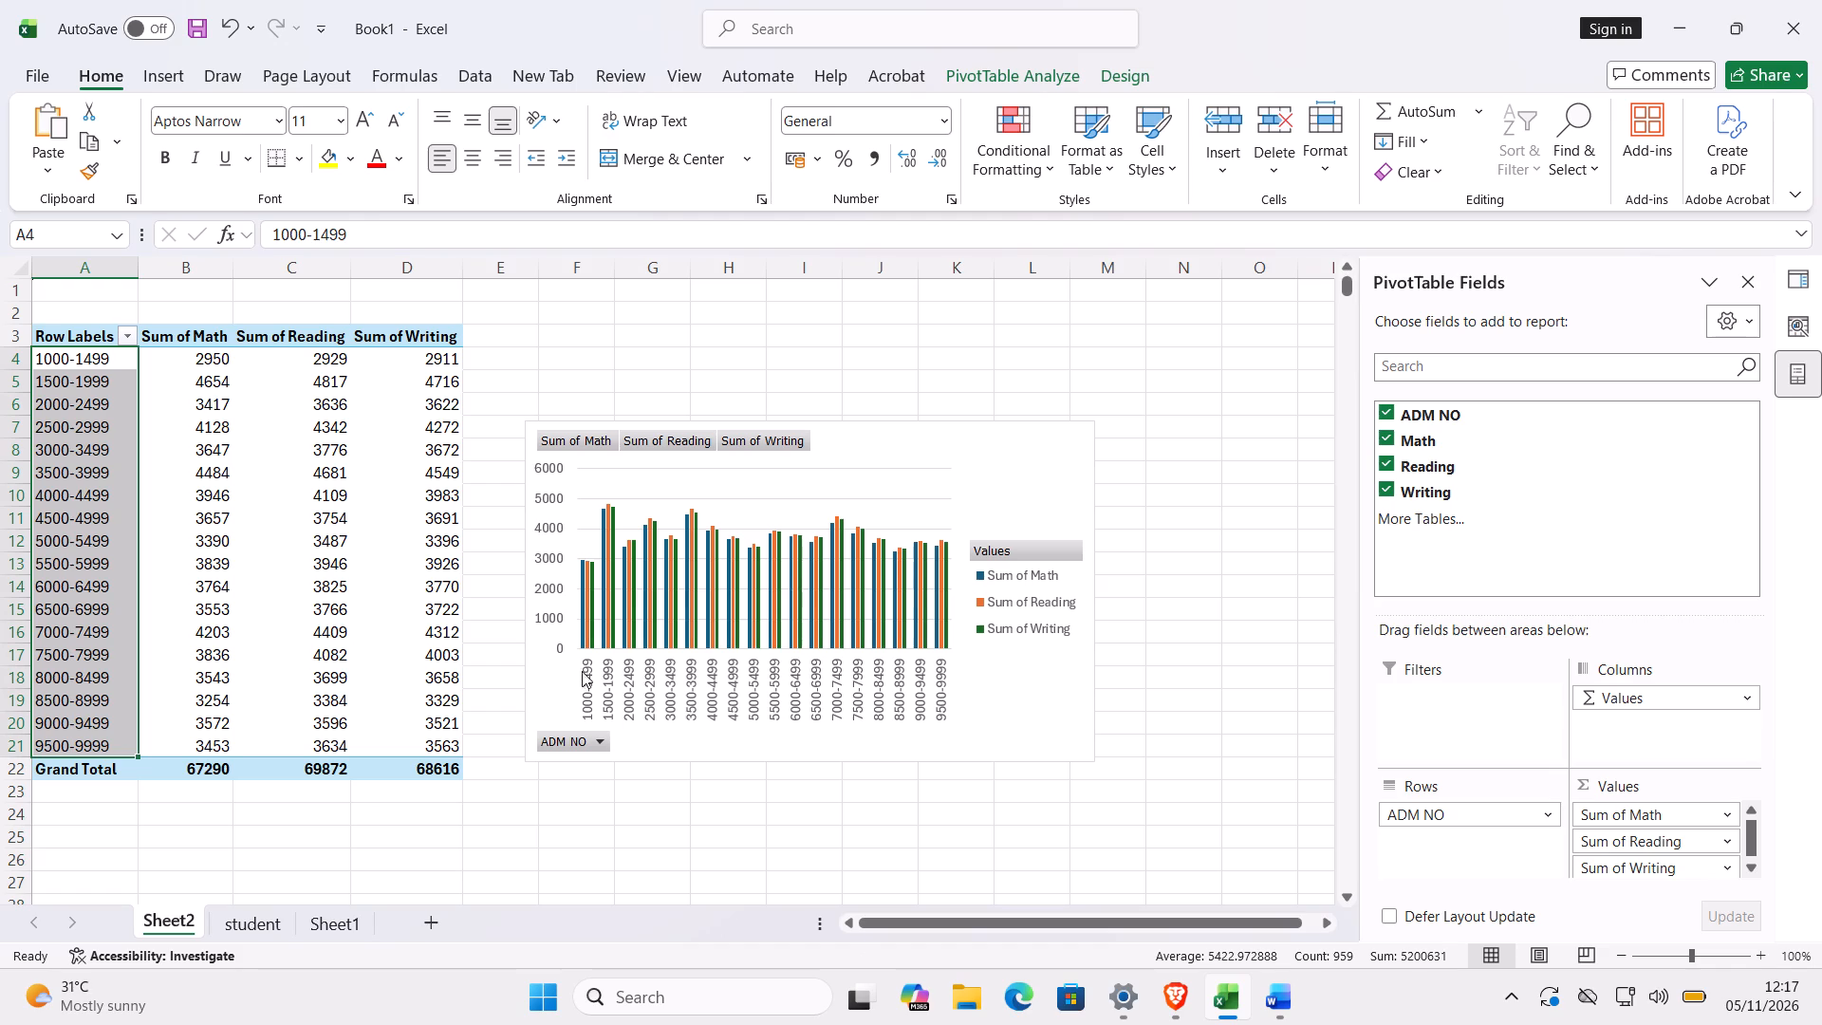
# Enlarge the PivotChart beside the PivotTable to span columns E to N and about rows 1 to 24.
pyautogui.click(1049, 682)
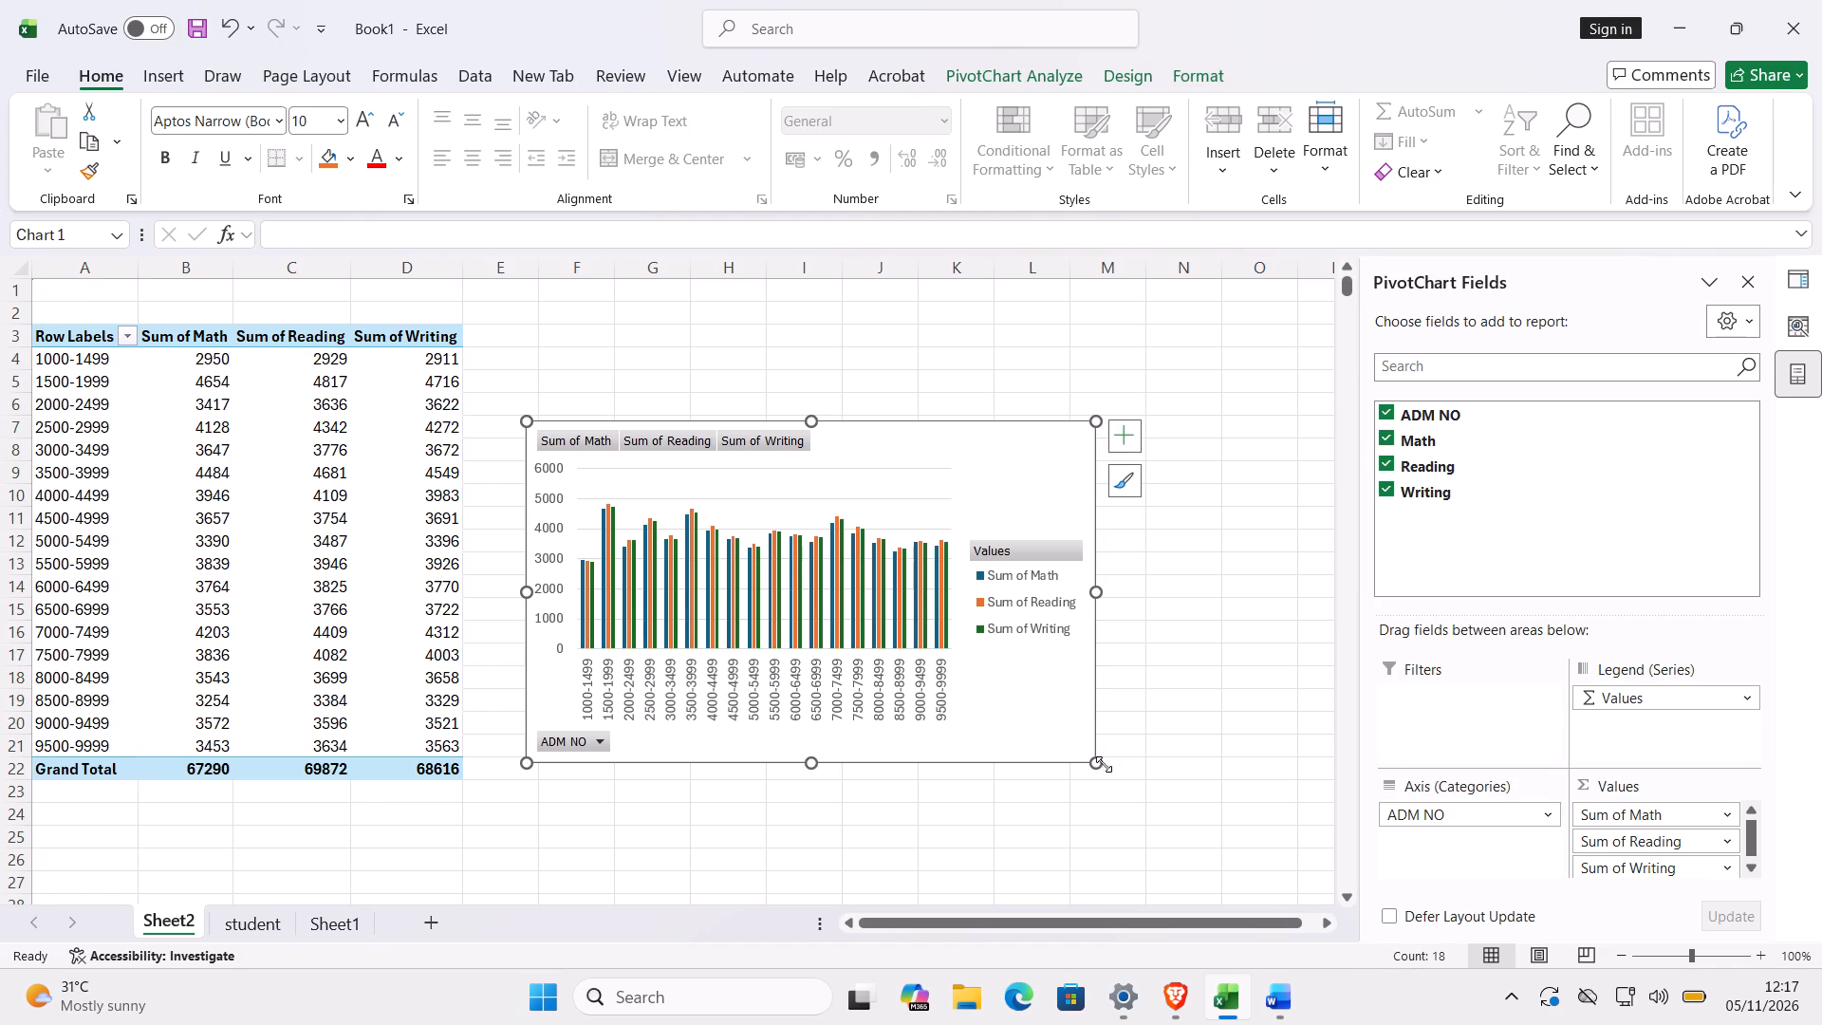
pyautogui.moveTo(1094, 763); pyautogui.dragTo(1200, 822)
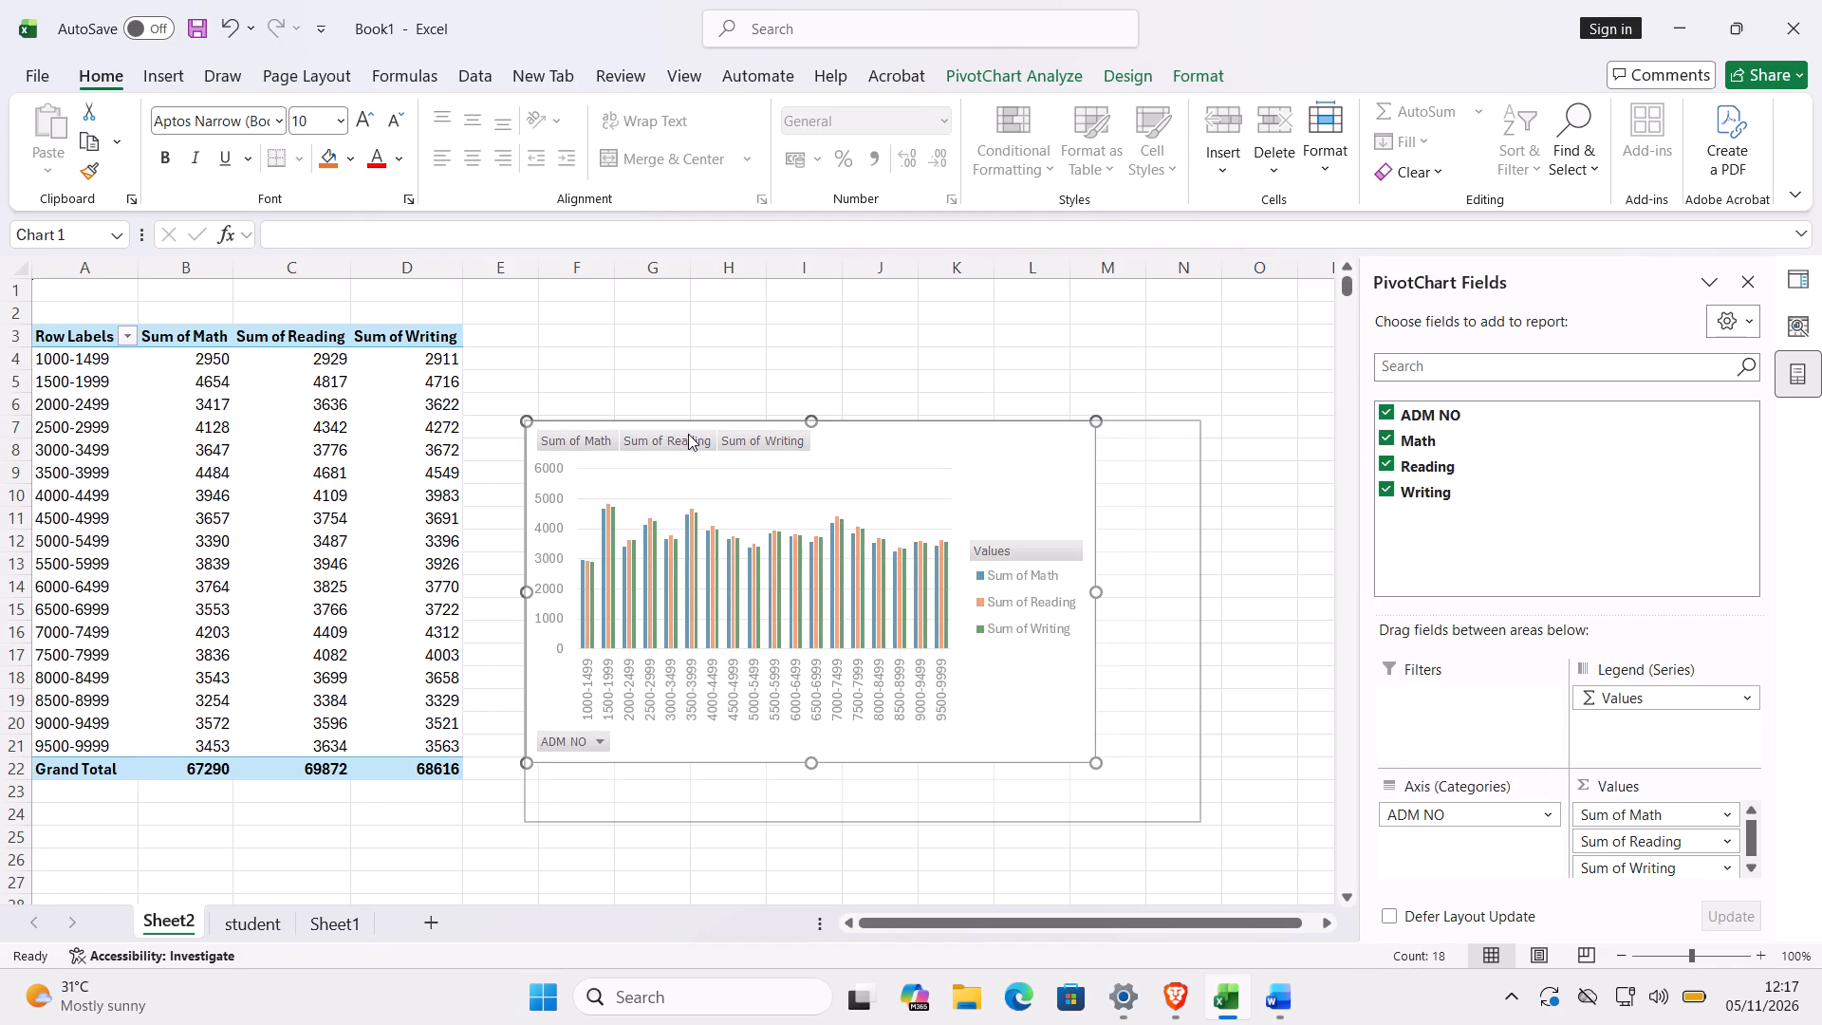
pyautogui.moveTo(529, 423); pyautogui.dragTo(468, 306)
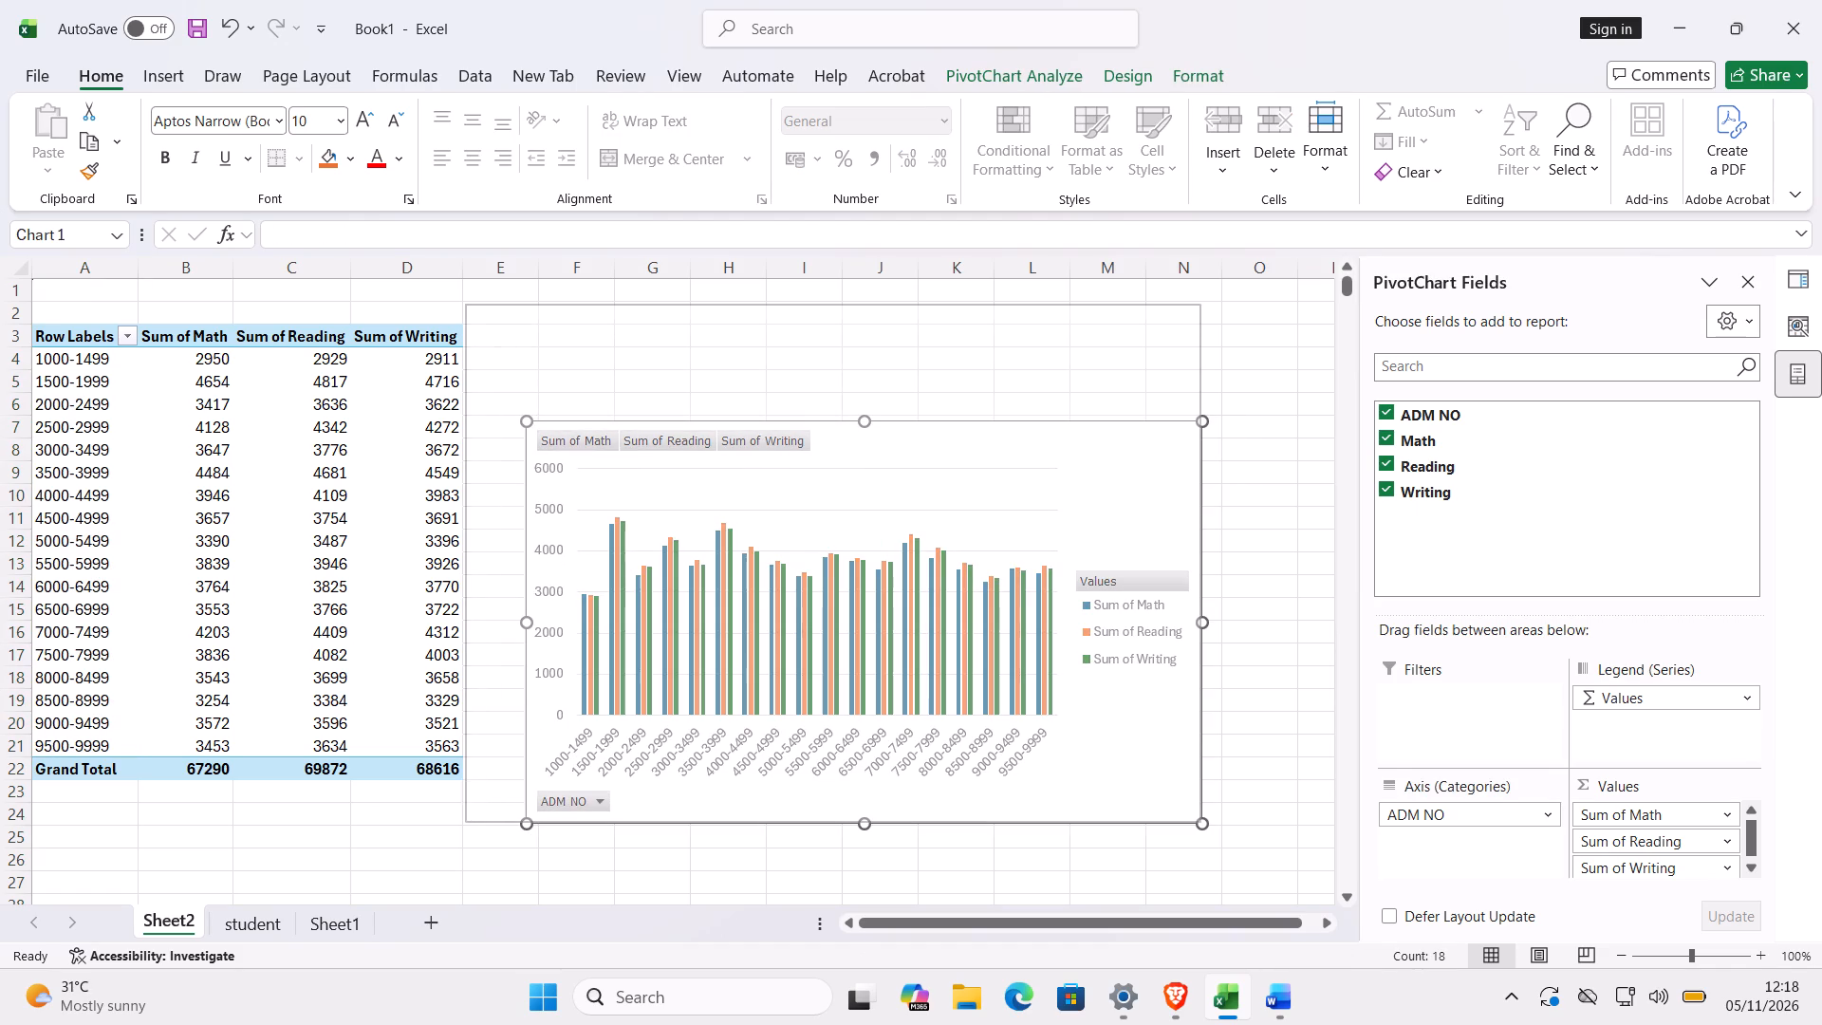
pyautogui.moveTo(468, 306); pyautogui.dragTo(467, 279)
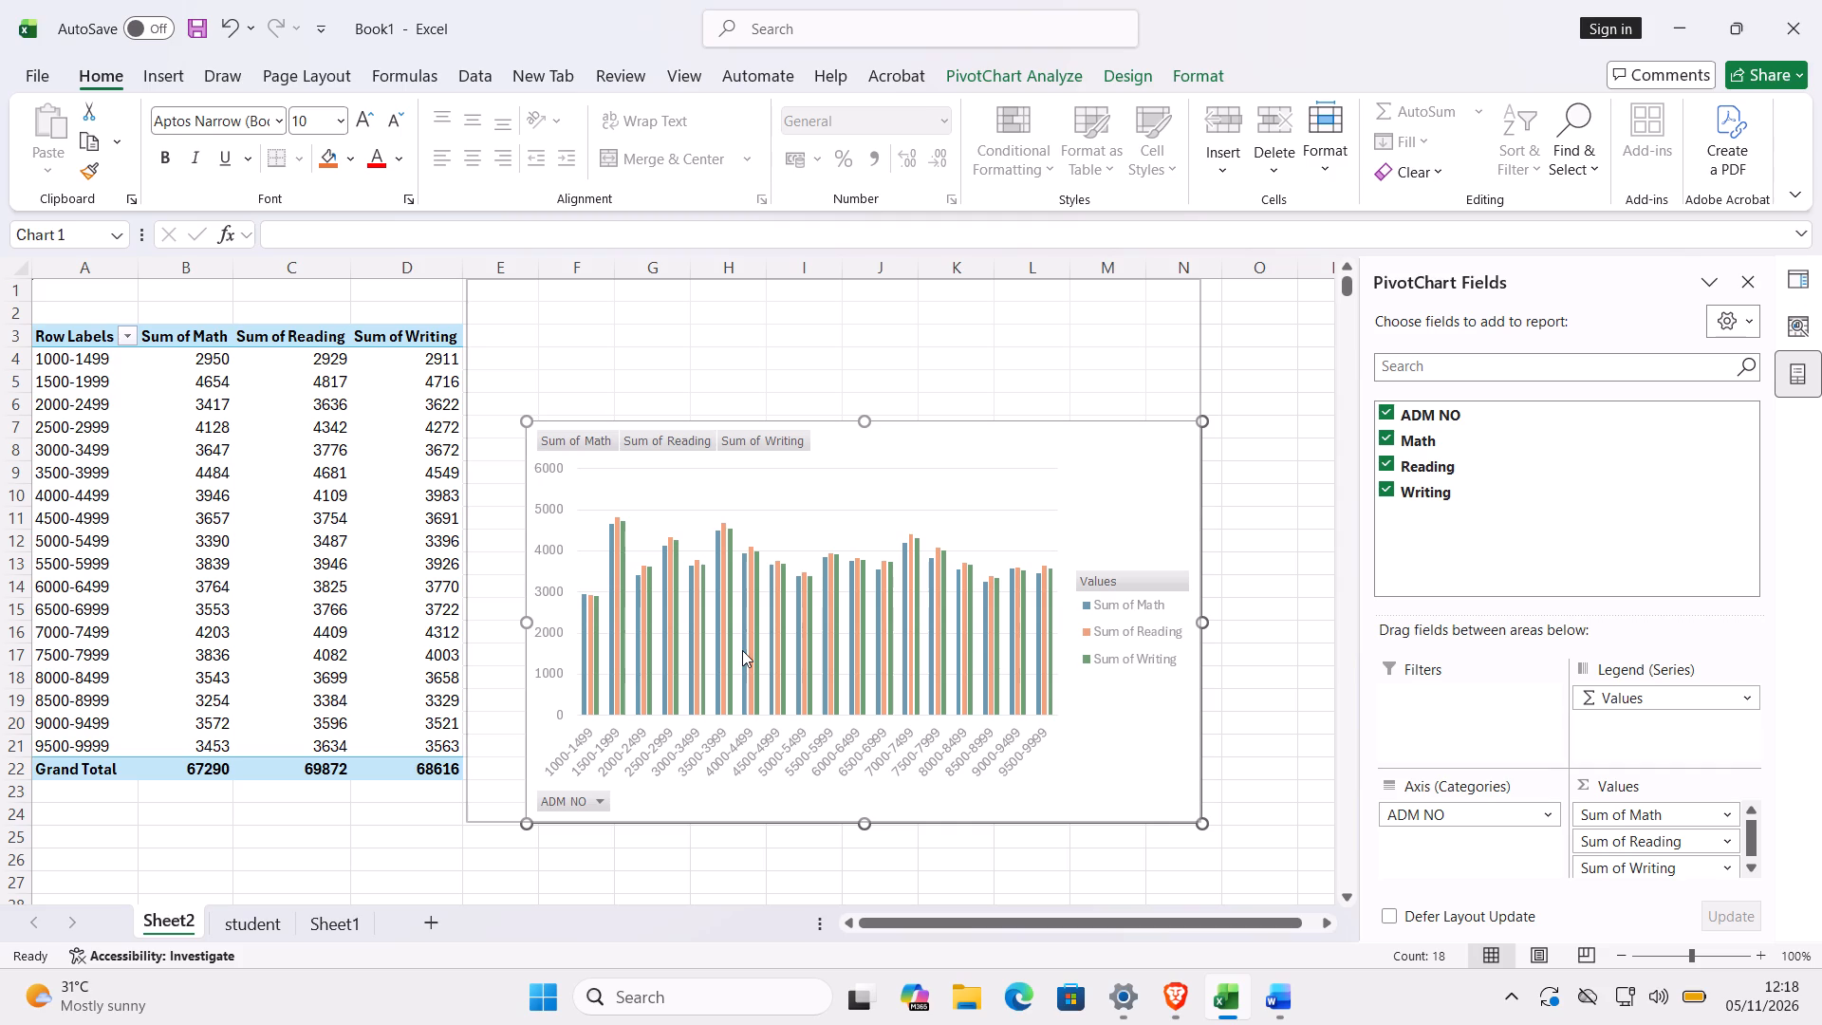